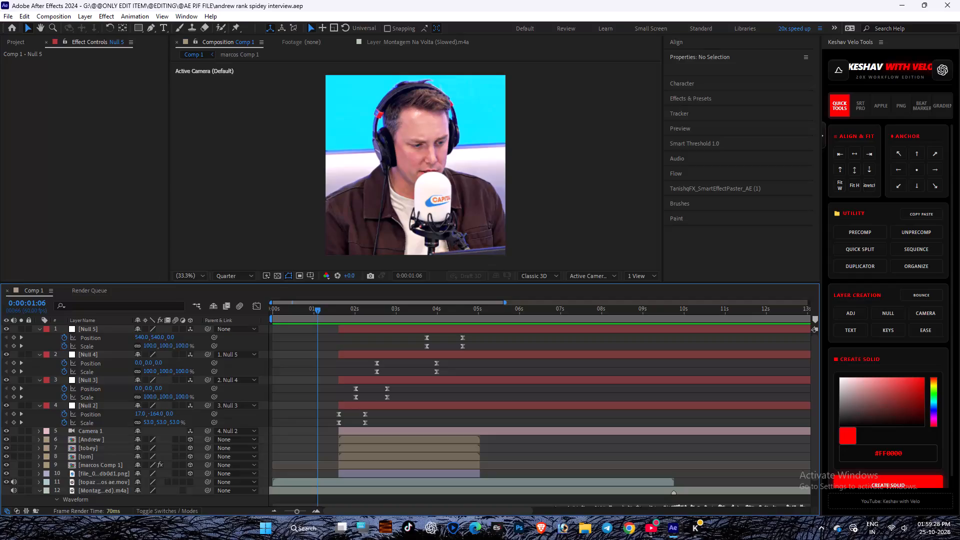
Save the project.
key(ctrl+s)
key(ctrl+s)
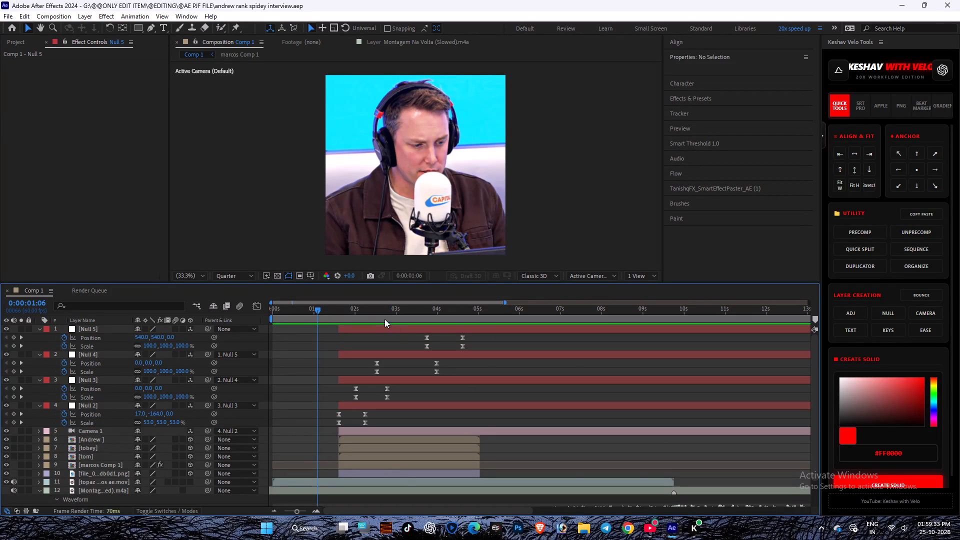
Play Comp 1 from the start and examine the timing of the camera moves between about 1:18 and 2:56.
drag(365, 310, 0, 306)
key(space)
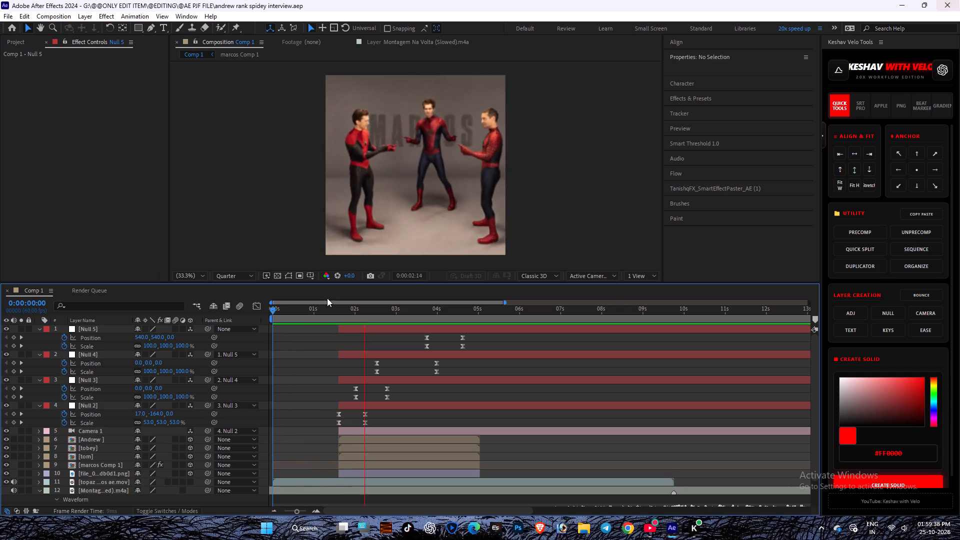
click(326, 314)
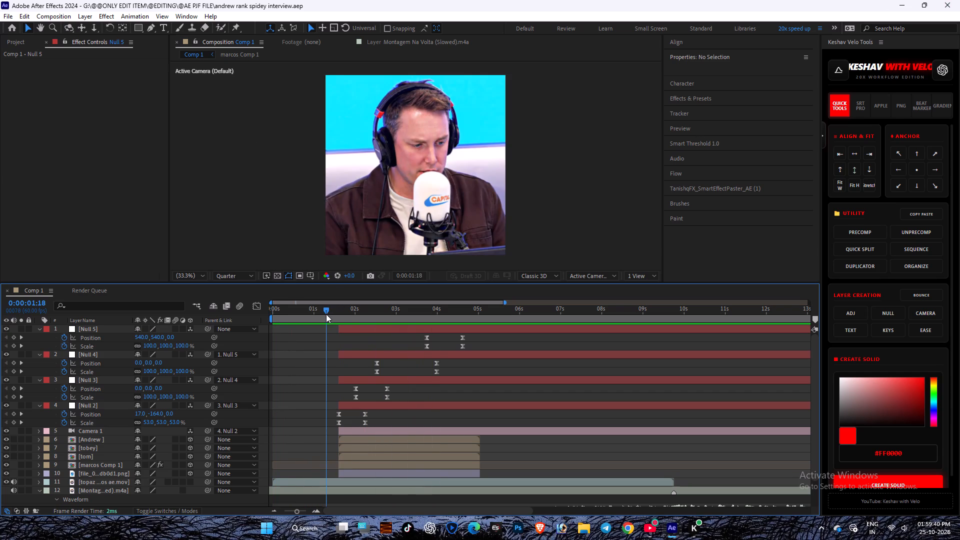
key(space)
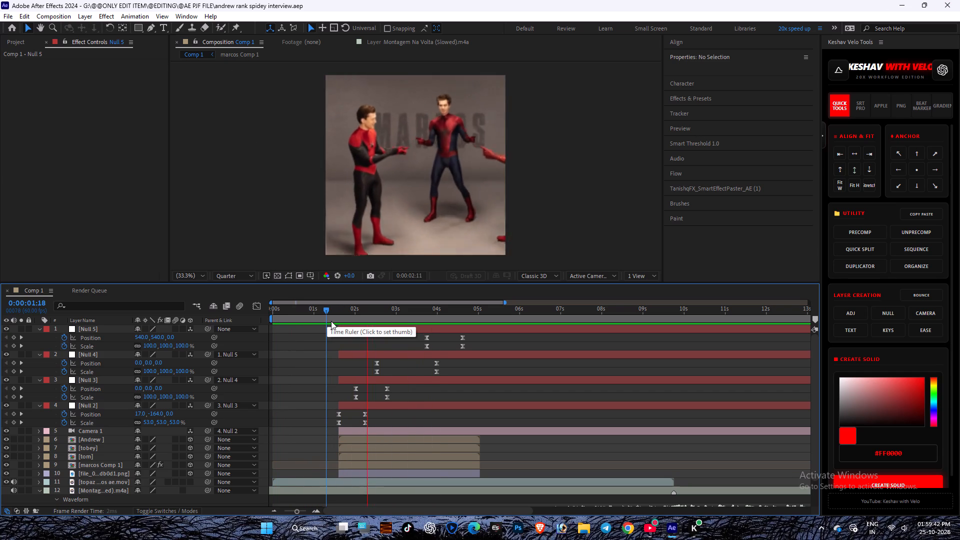
drag(339, 316, 349, 321)
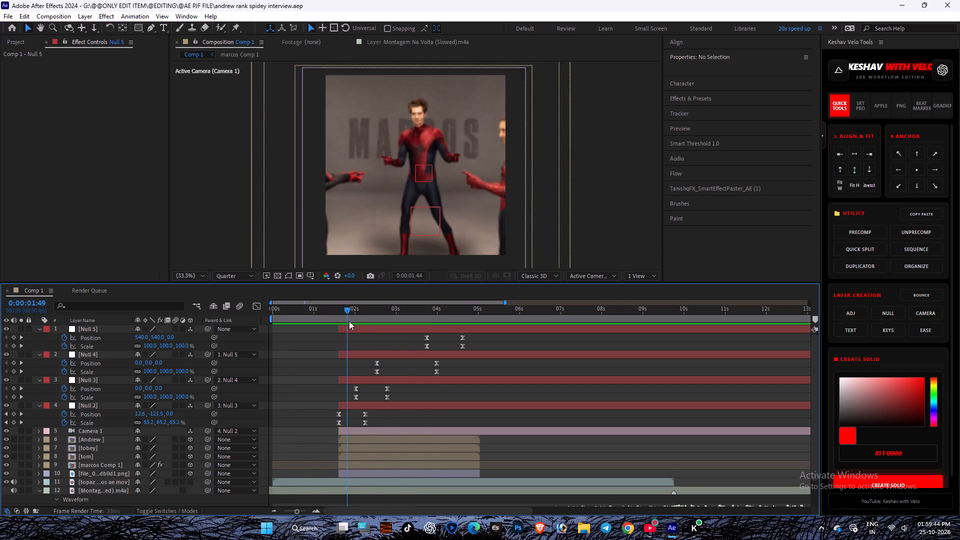
drag(349, 321, 367, 344)
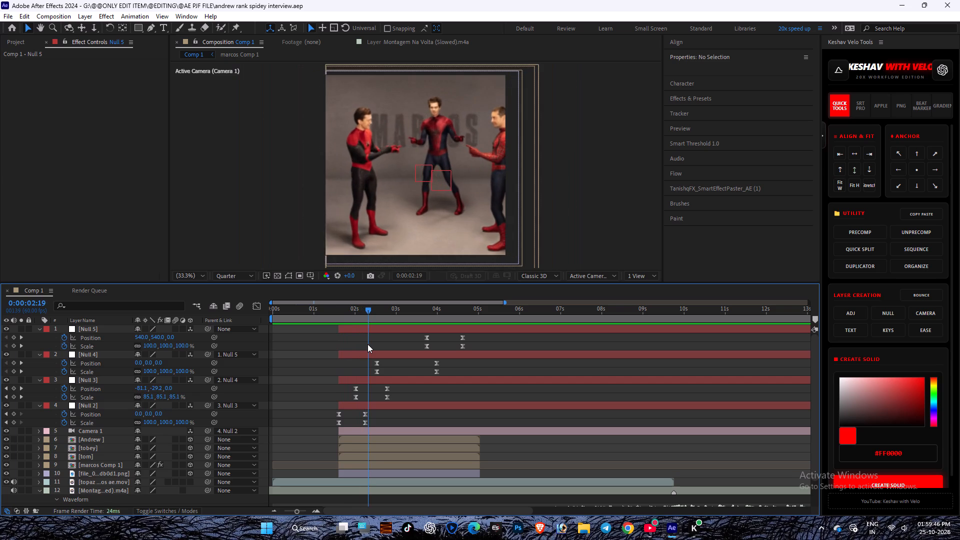
drag(367, 344, 393, 374)
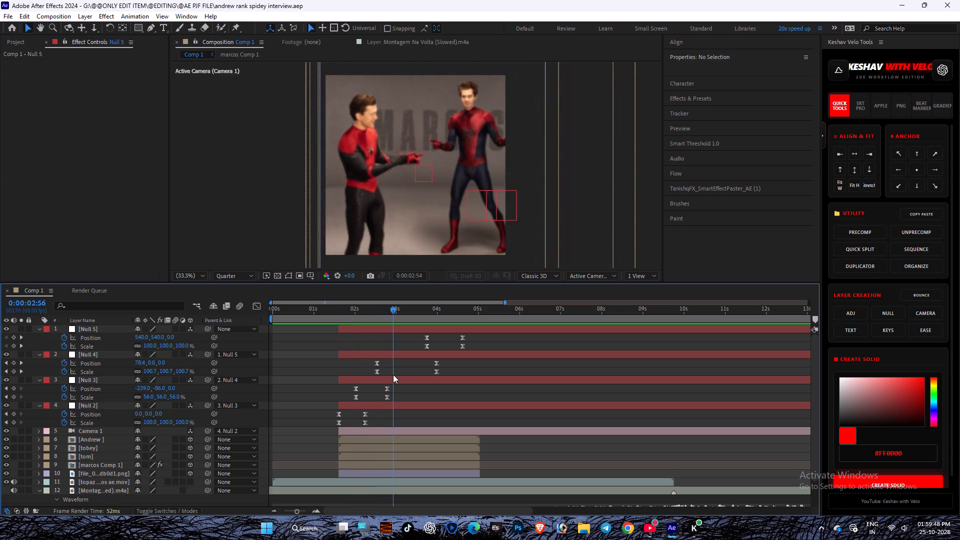
drag(393, 374, 346, 381)
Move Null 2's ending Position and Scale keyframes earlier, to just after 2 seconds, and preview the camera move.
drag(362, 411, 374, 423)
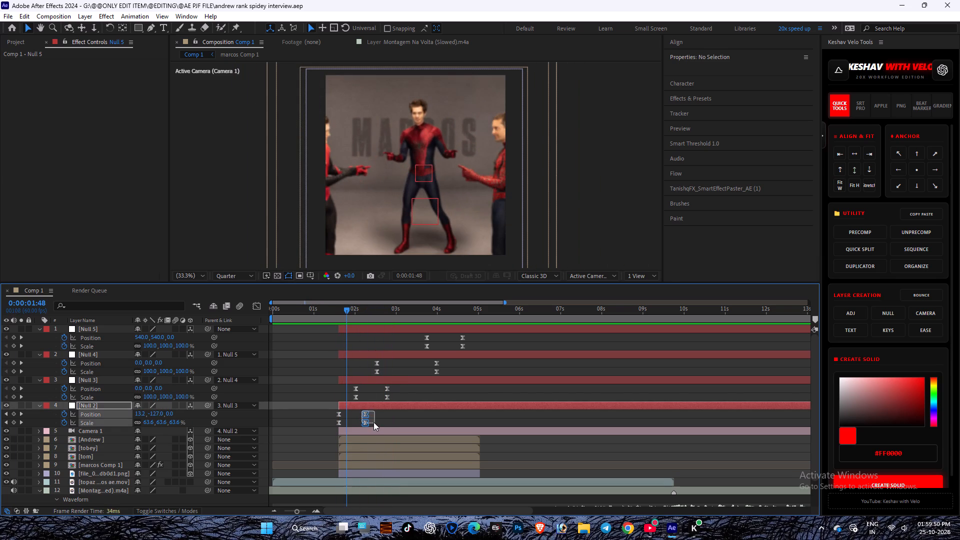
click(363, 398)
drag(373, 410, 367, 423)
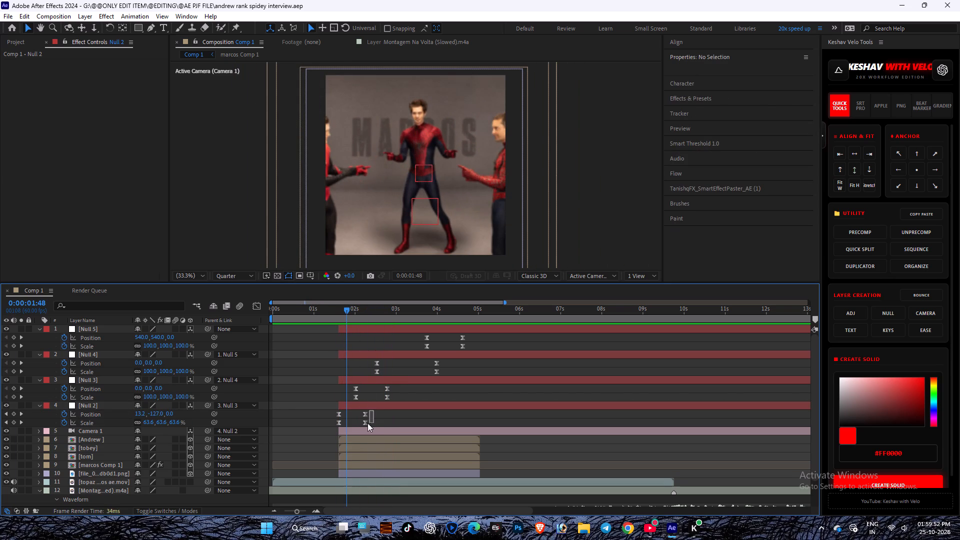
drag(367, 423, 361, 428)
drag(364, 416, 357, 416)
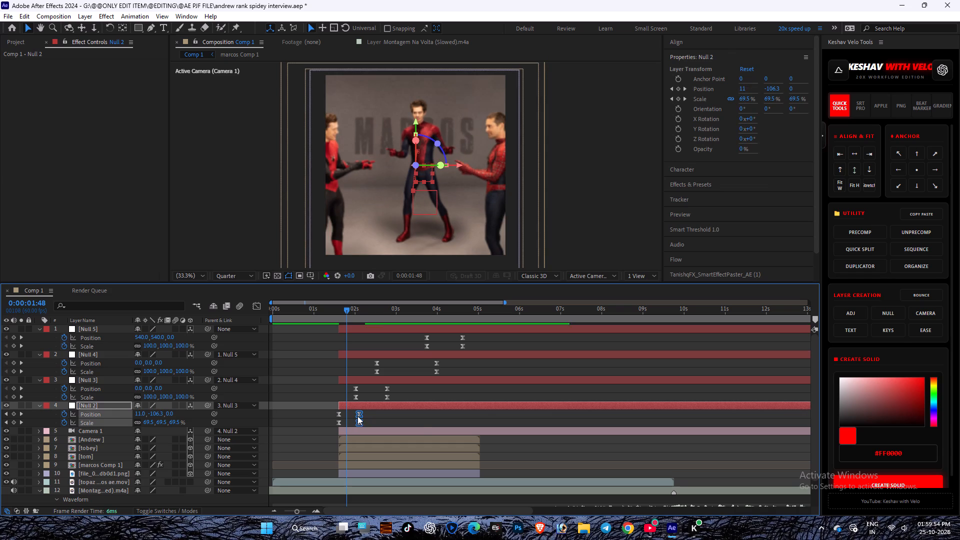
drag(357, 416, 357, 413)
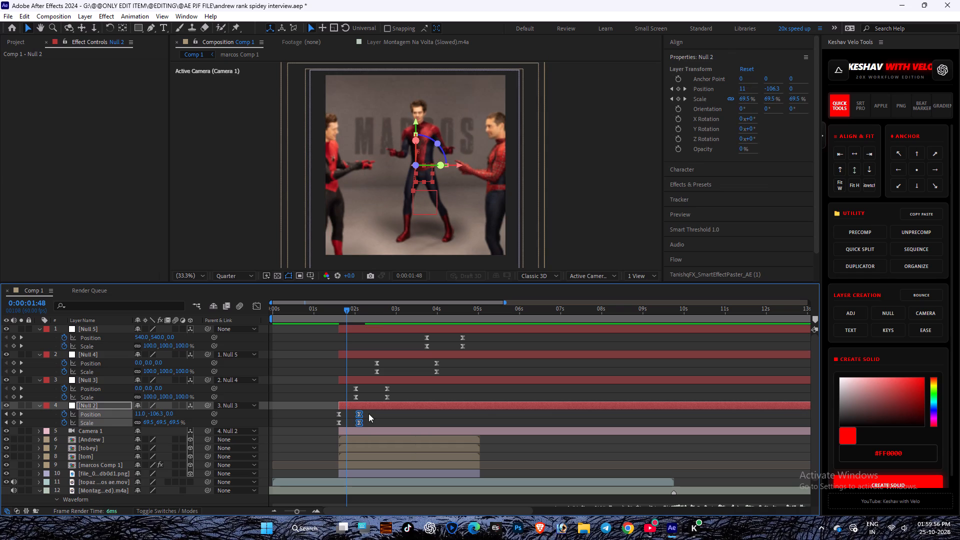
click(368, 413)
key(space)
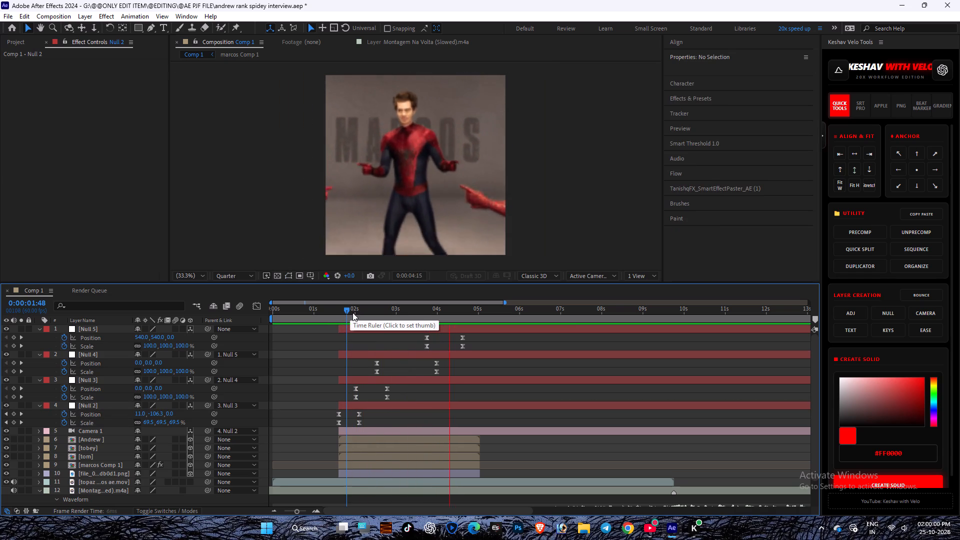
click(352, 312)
Delete all Position and Scale keyframes on Null 2, leaving its resting position of 0,0,0 and scale of 100%.
drag(313, 415, 382, 431)
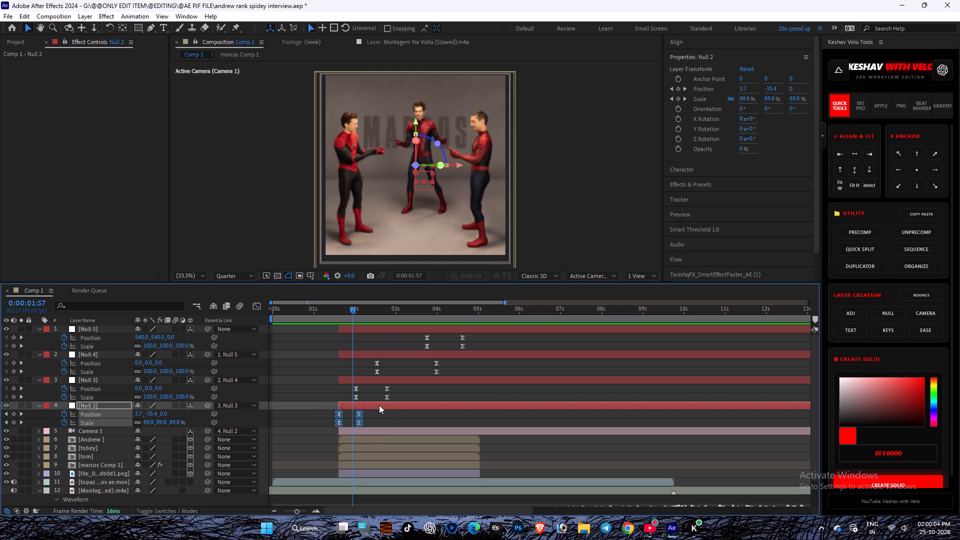
drag(355, 309, 352, 309)
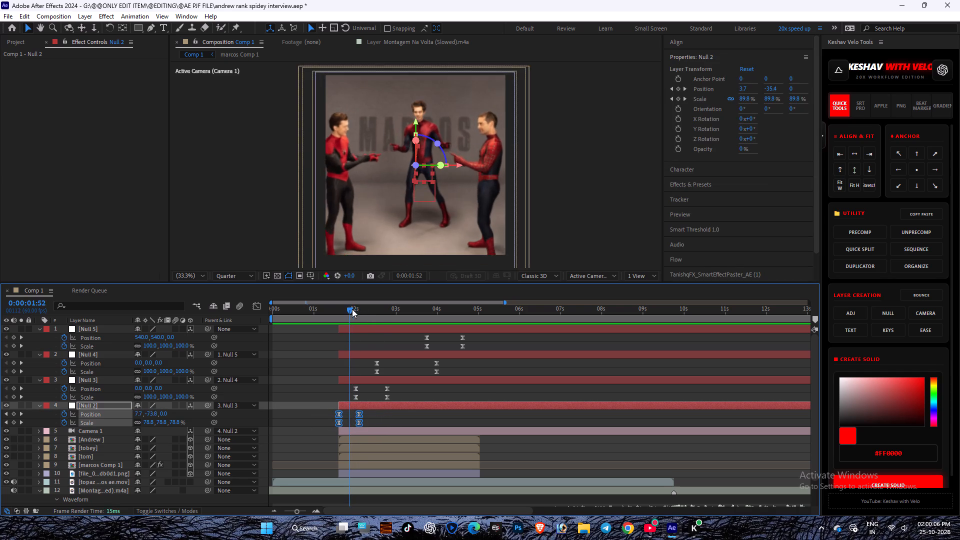
drag(352, 309, 367, 316)
key(Delete)
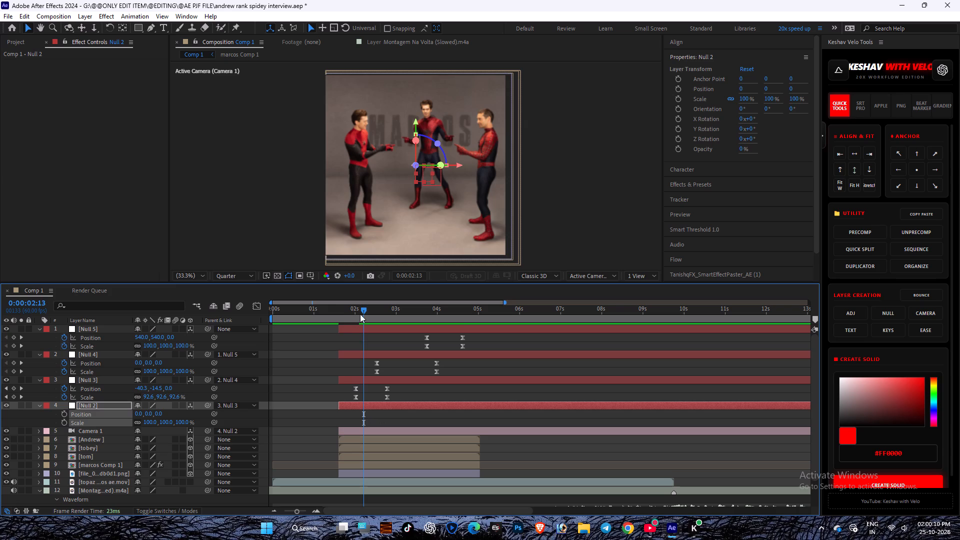
Move Null 3's first Position and Scale keyframes back to the layer's start at 1:36 and check the move.
drag(360, 314, 364, 326)
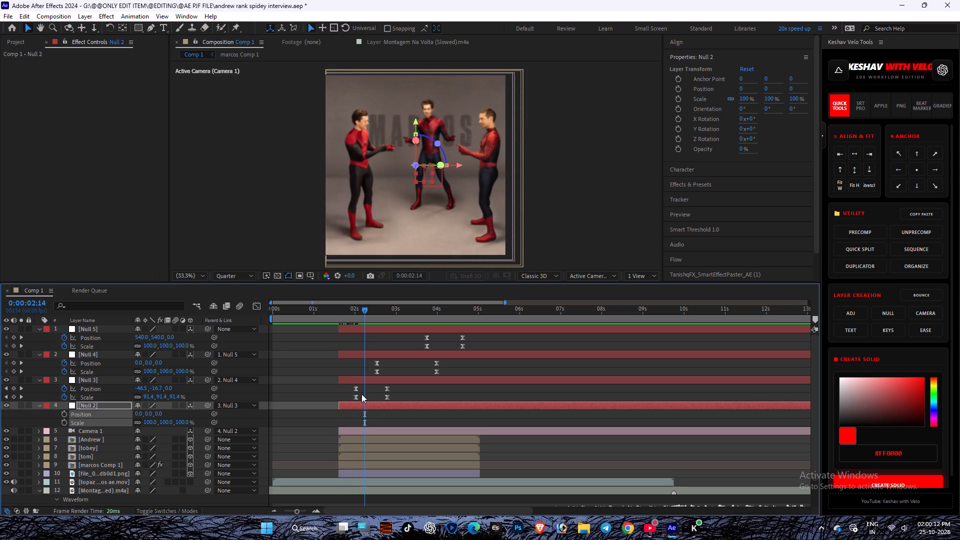
drag(360, 381, 359, 385)
key(ctrl+z)
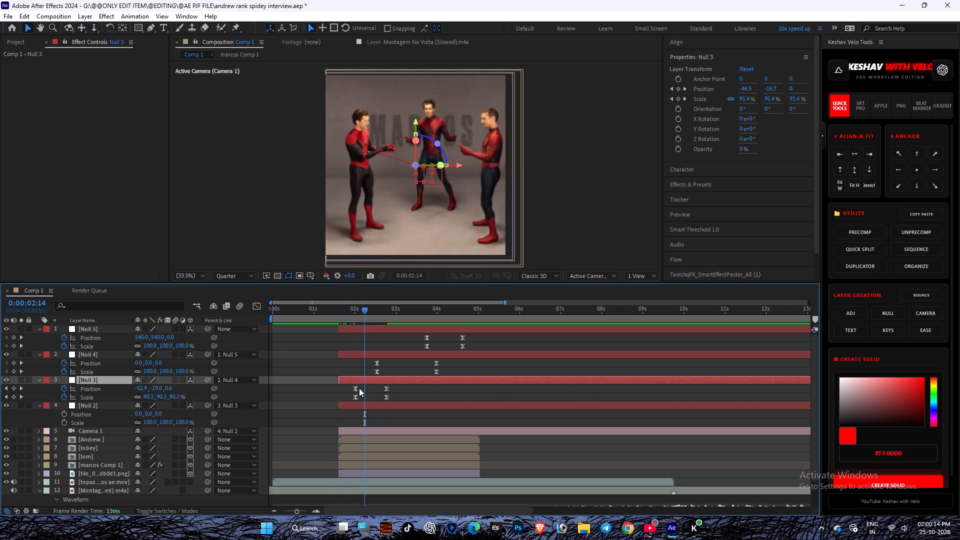
drag(365, 390, 354, 401)
drag(357, 389, 344, 389)
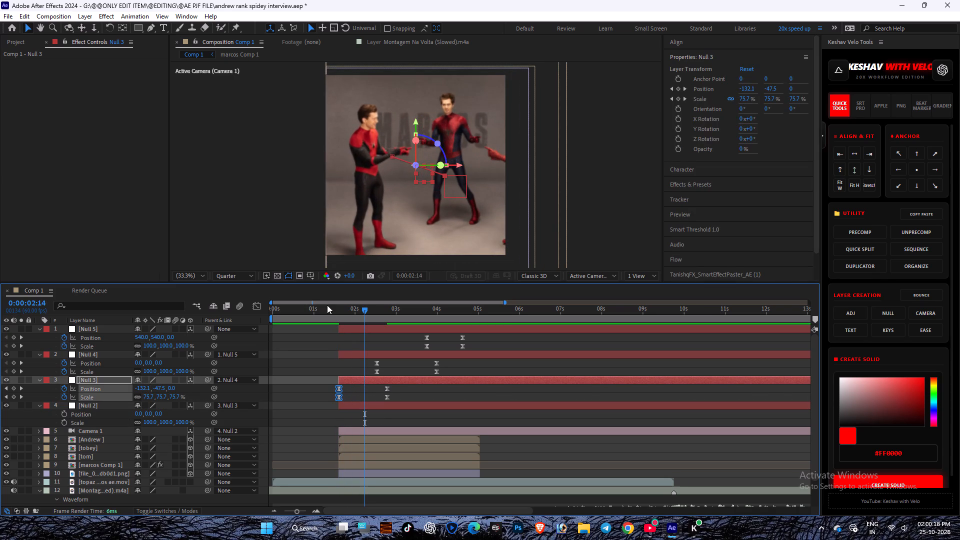
drag(329, 315, 383, 340)
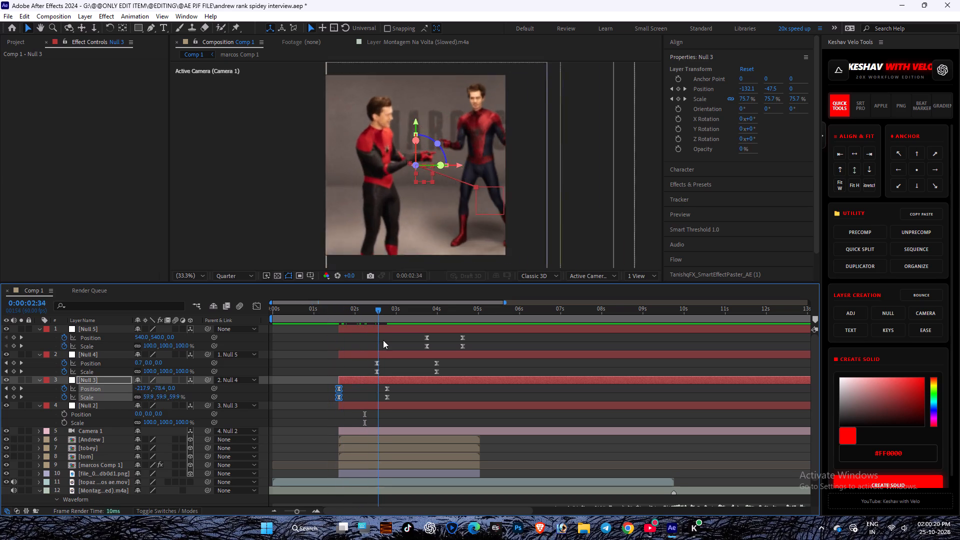
drag(383, 340, 295, 369)
key(space)
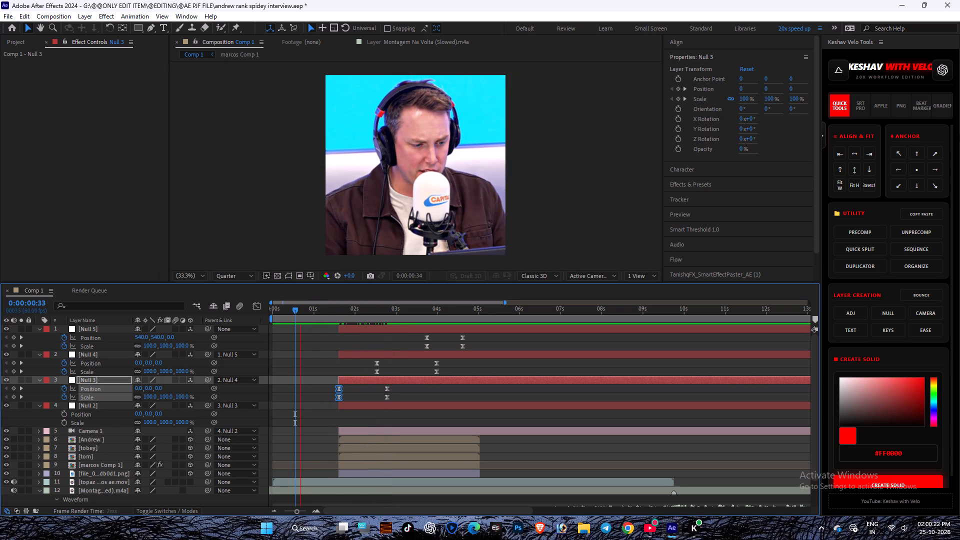
key(space)
Delete the Null 2 layer and parent Camera 1 to Null 3.
click(102, 407)
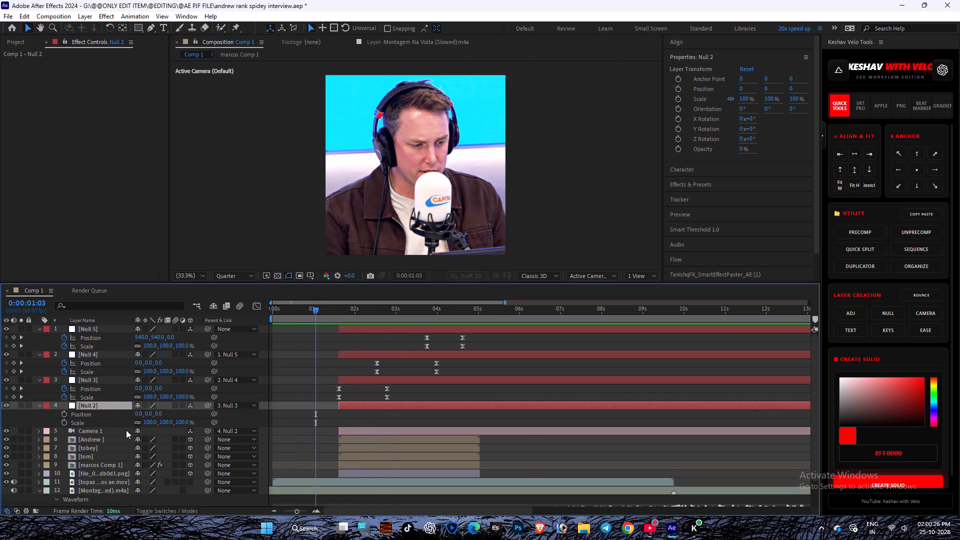
key(Delete)
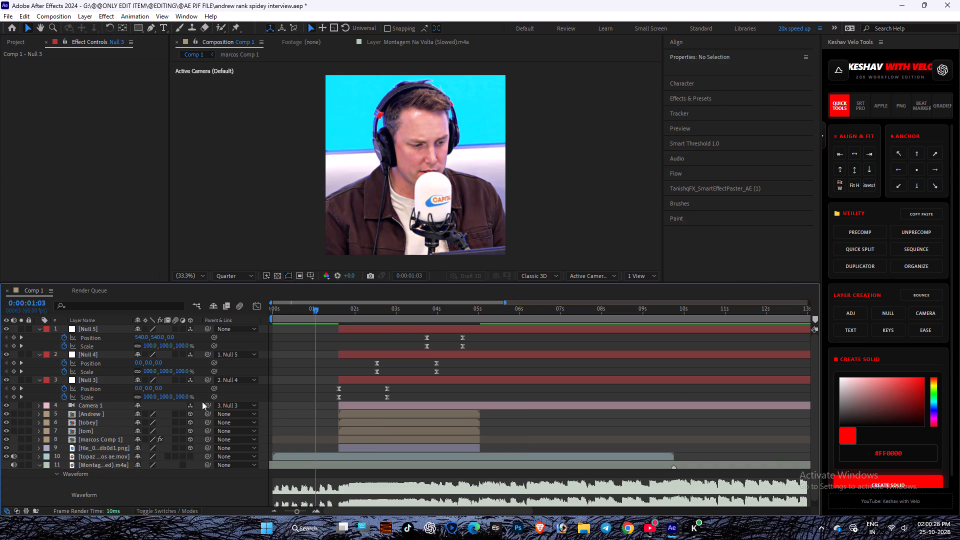
drag(207, 406, 98, 384)
Preview the revised camera animation, replaying the cut from the interview clip into the Spider-Man shot at 1:36.
key(space)
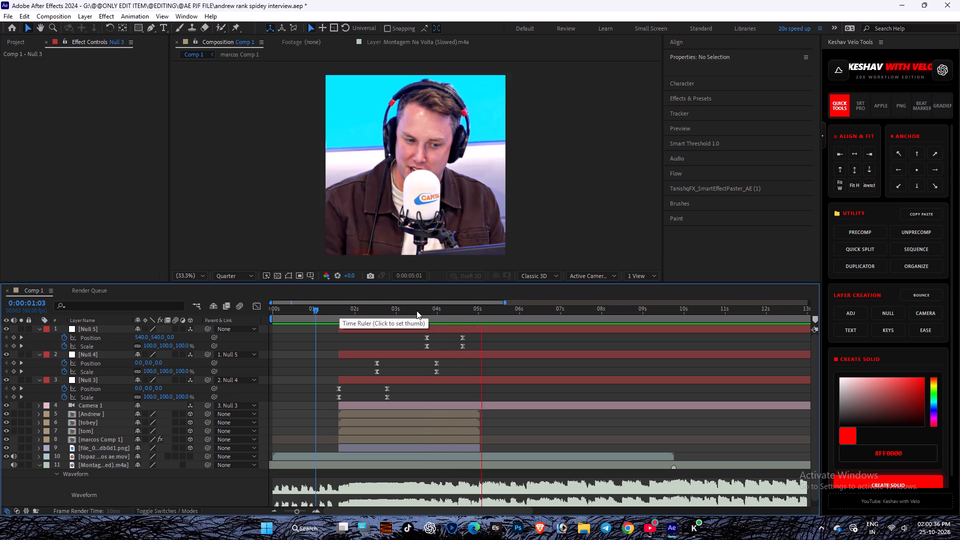
drag(351, 314, 324, 314)
key(space)
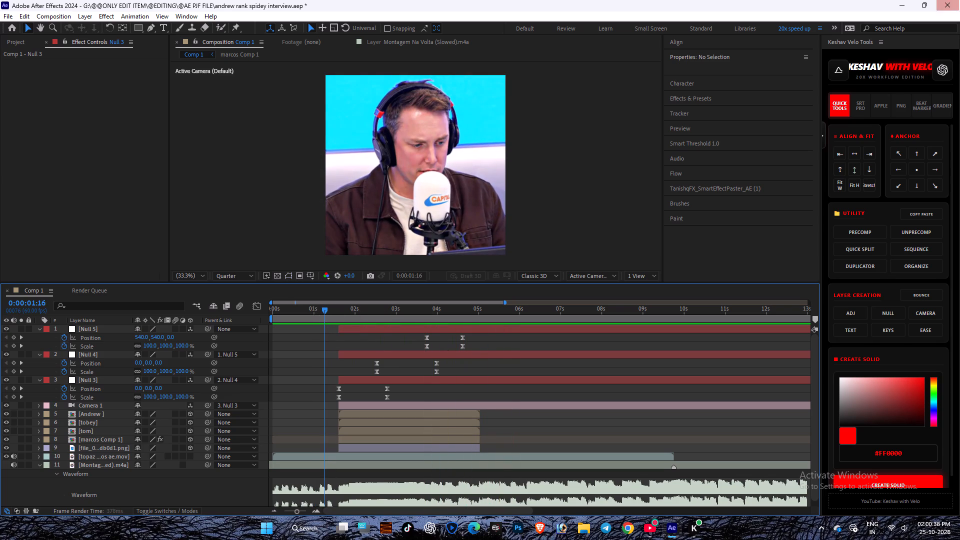
key(space)
key(space)
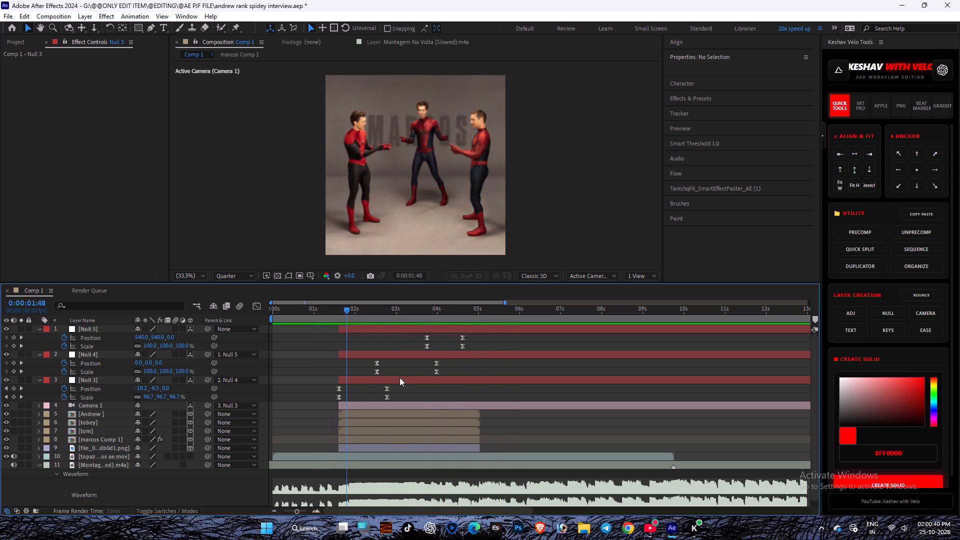
key(space)
click(307, 316)
key(space)
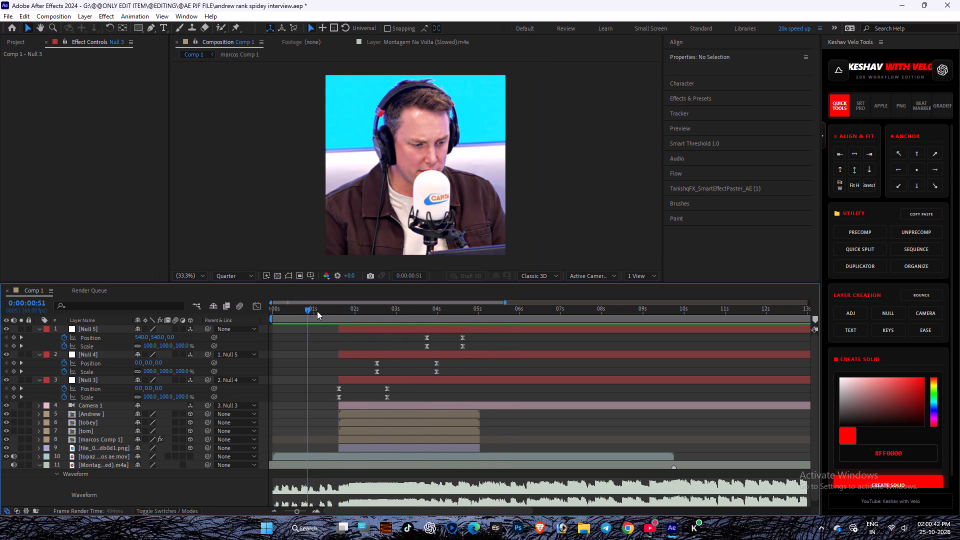
key(space)
key(space)
key(space)
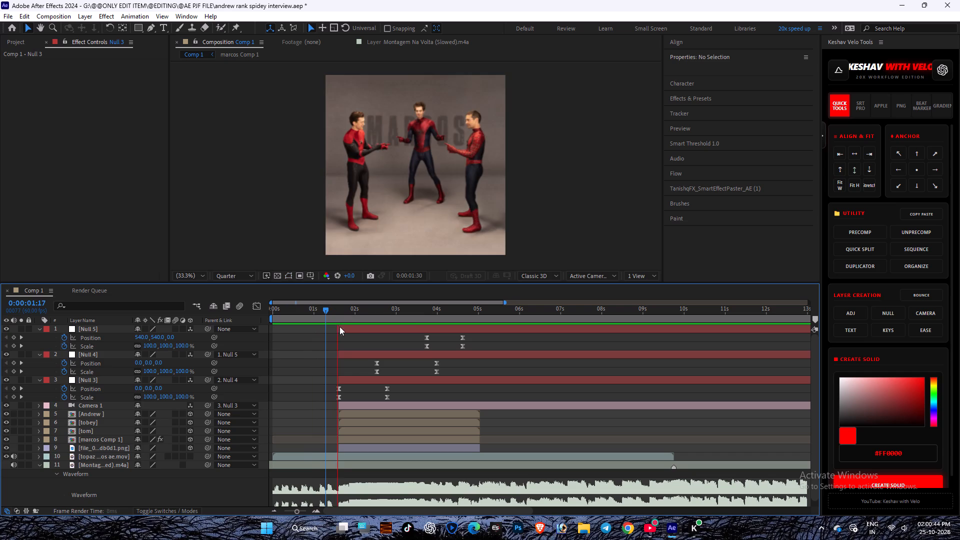
key(space)
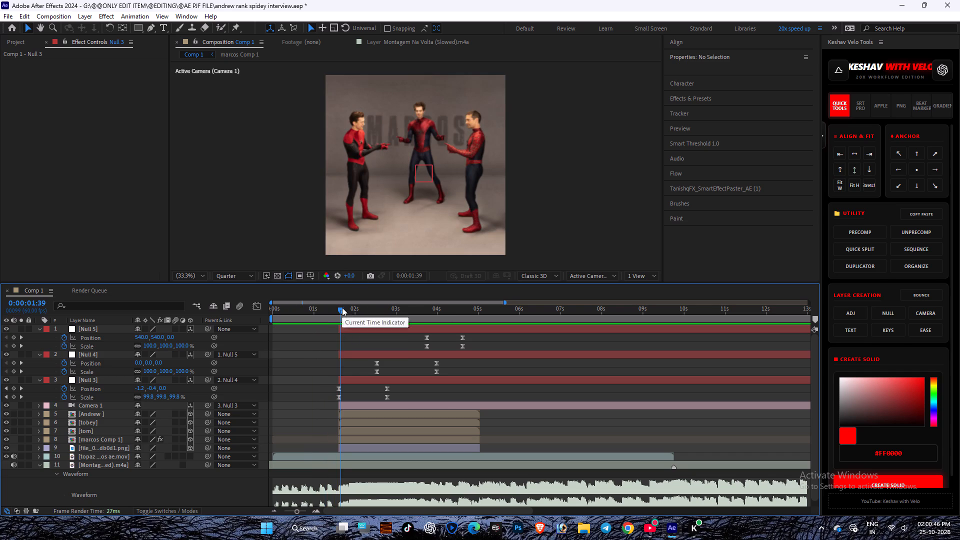
key(space)
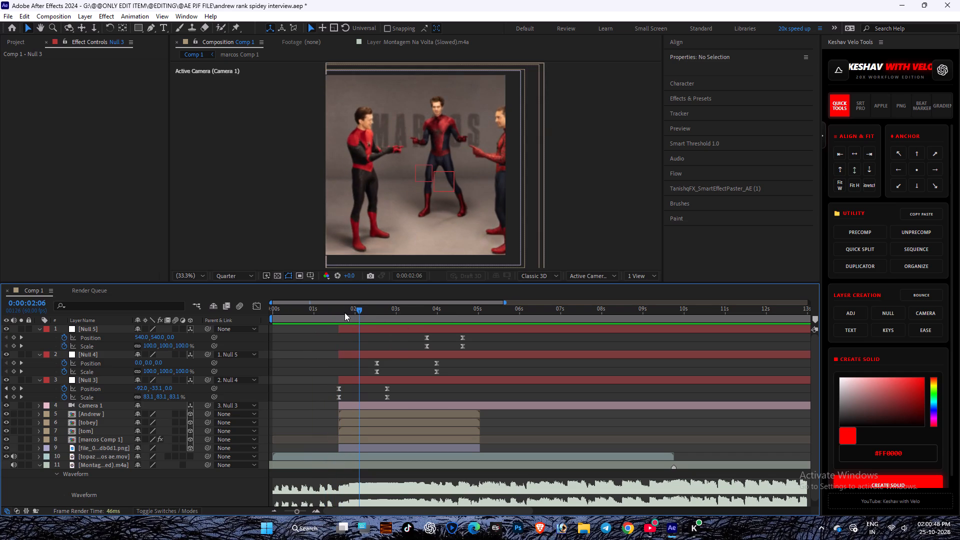
drag(344, 312, 339, 312)
Save the project with the simplified null setup.
key(ctrl+s)
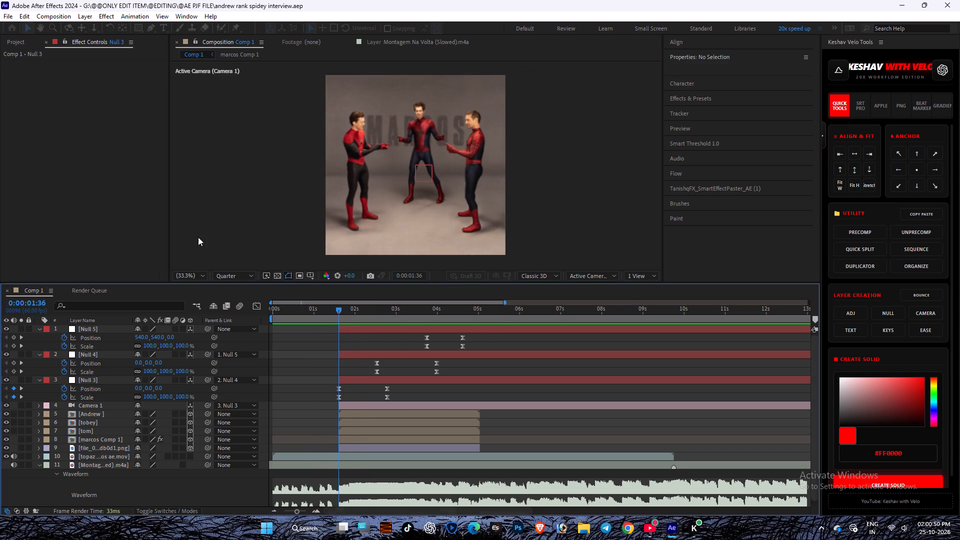
Play Comp 1 through from the start, save again, and recheck the camera move from 1:15.
drag(309, 313, 117, 313)
key(space)
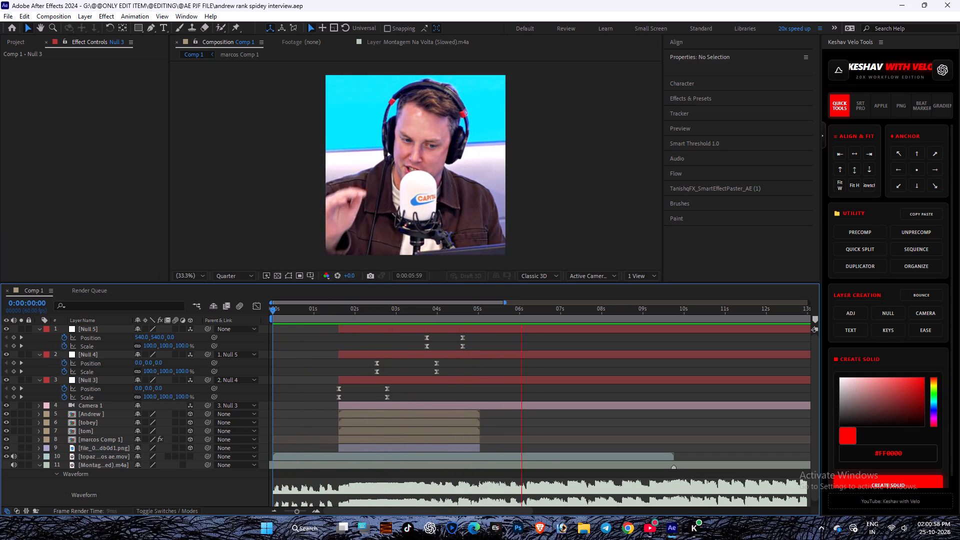
click(324, 315)
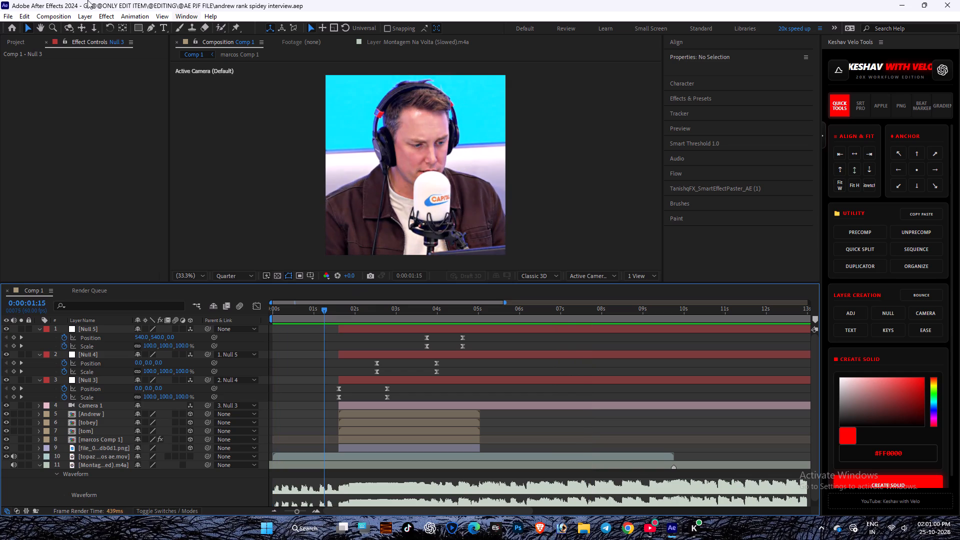
key(ctrl+s)
key(space)
key(space)
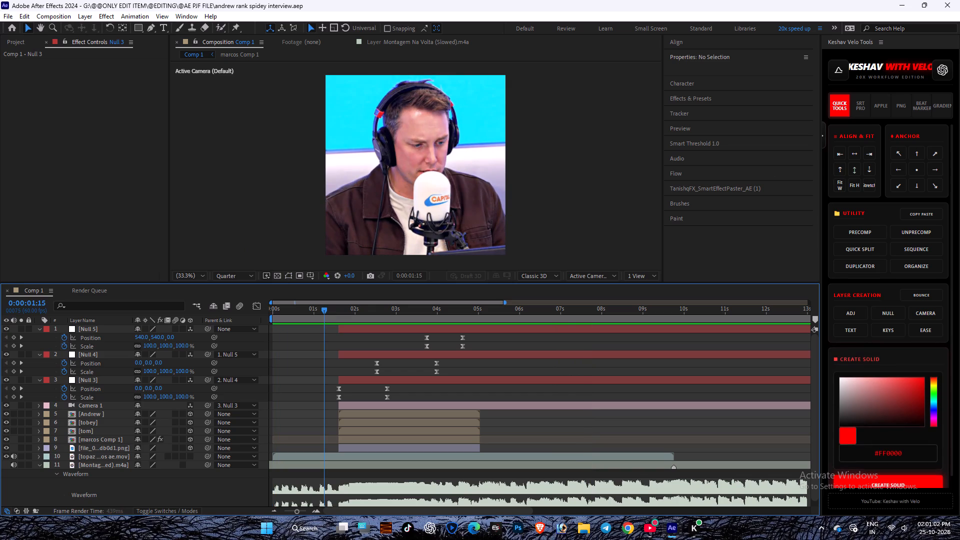
Select Null 3's Position and Scale keyframes and open the Flow curve editor with its graph and presets in view.
click(340, 304)
click(338, 309)
drag(326, 371, 429, 400)
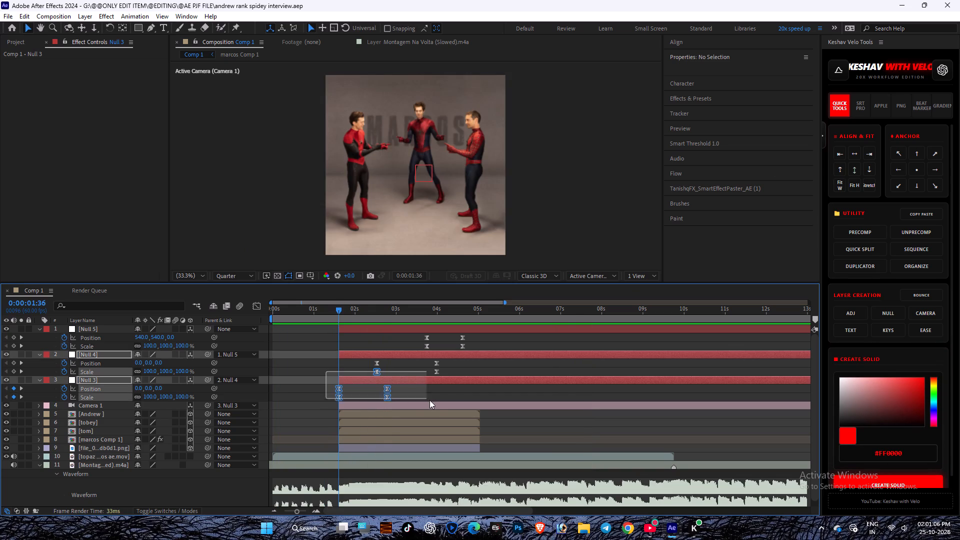
drag(429, 400, 422, 407)
drag(409, 401, 320, 390)
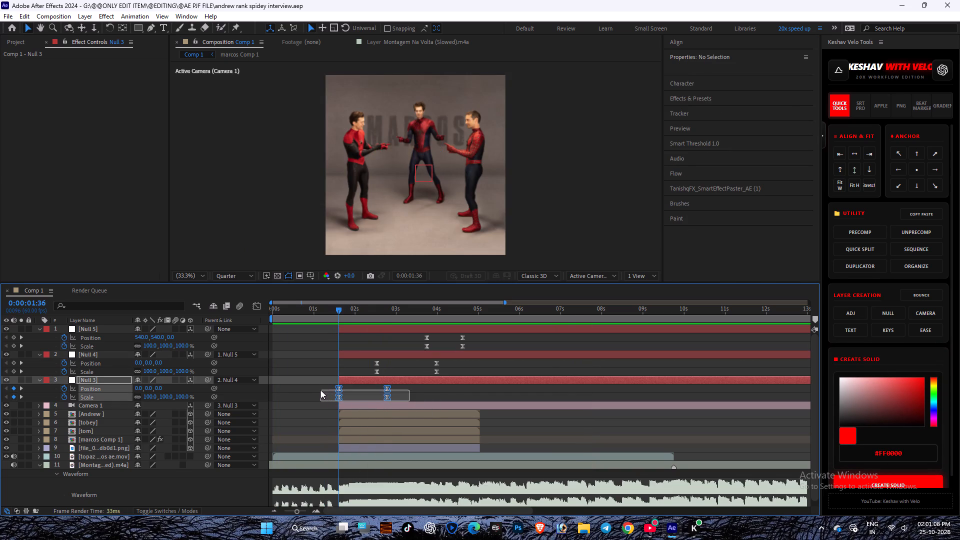
scroll(692, 218, down, 1)
click(697, 224)
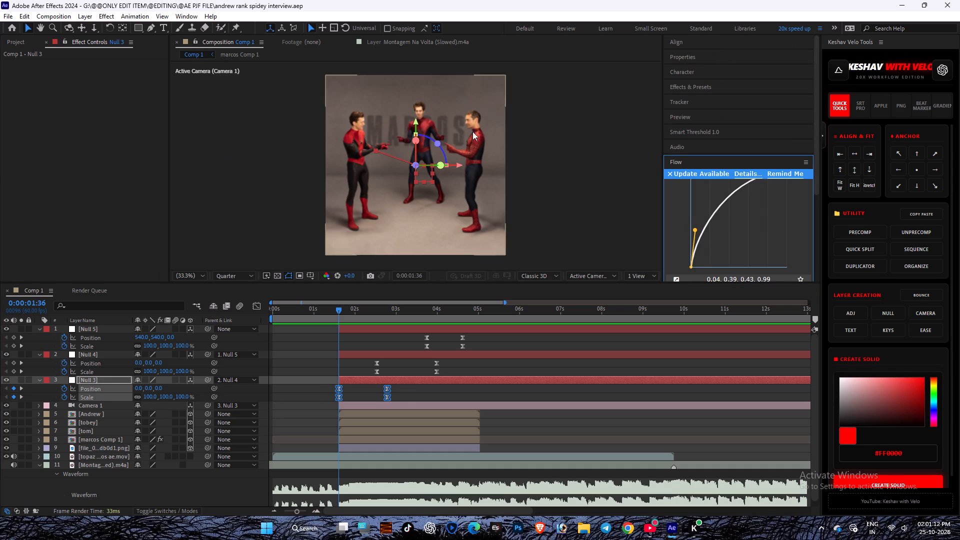
scroll(737, 128, down, 2)
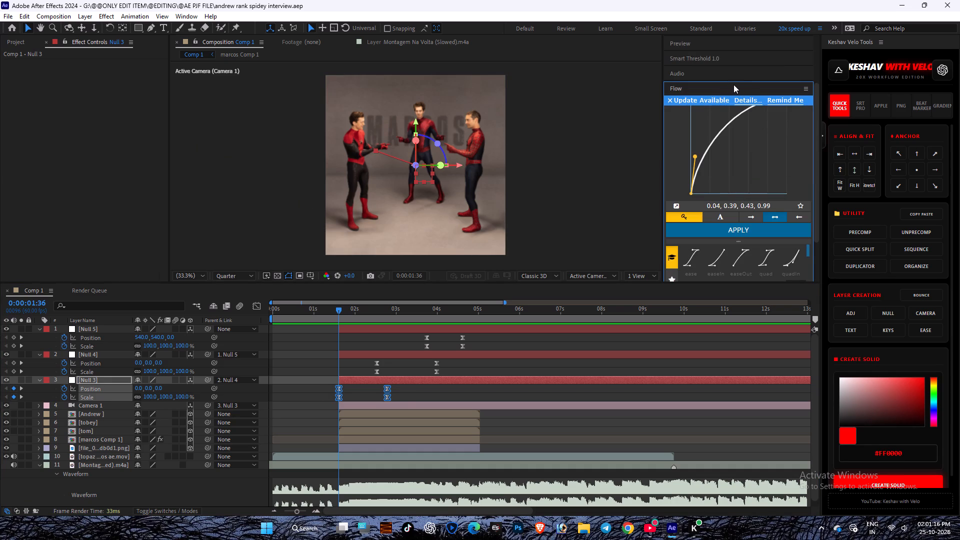
scroll(753, 220, down, 4)
drag(816, 236, 824, 261)
click(824, 261)
drag(762, 254, 762, 279)
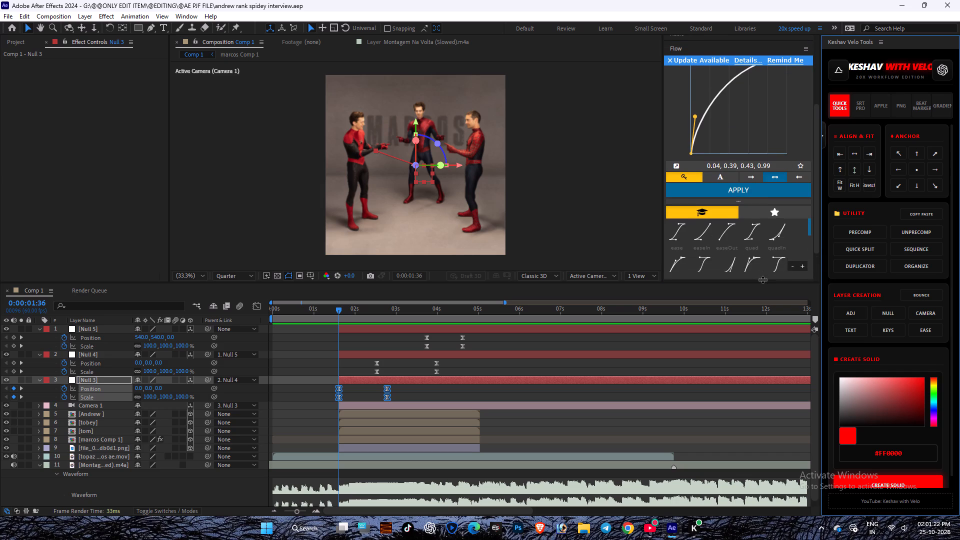
drag(762, 279, 767, 297)
scroll(760, 151, up, 1)
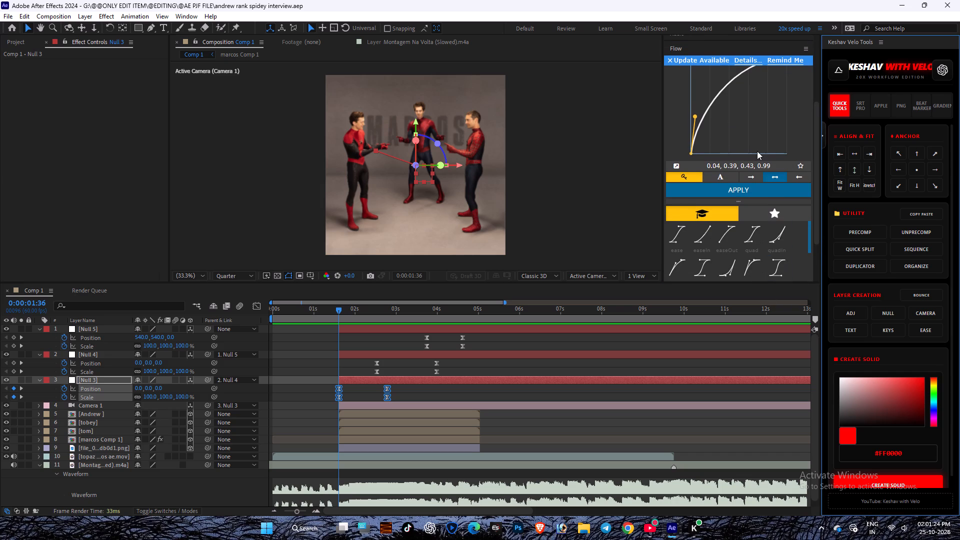
scroll(752, 151, up, 2)
click(668, 61)
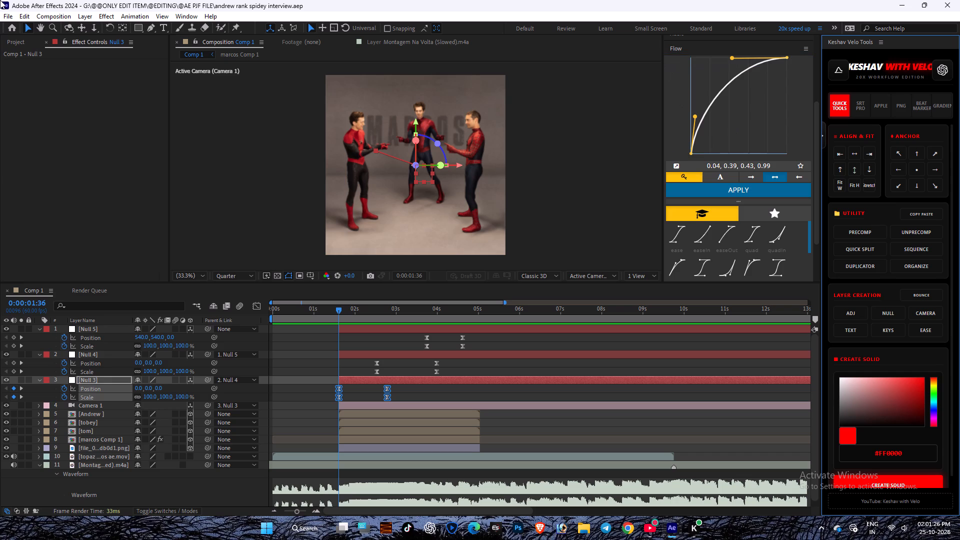
scroll(741, 142, up, 2)
scroll(813, 137, up, 3)
drag(816, 145, 816, 165)
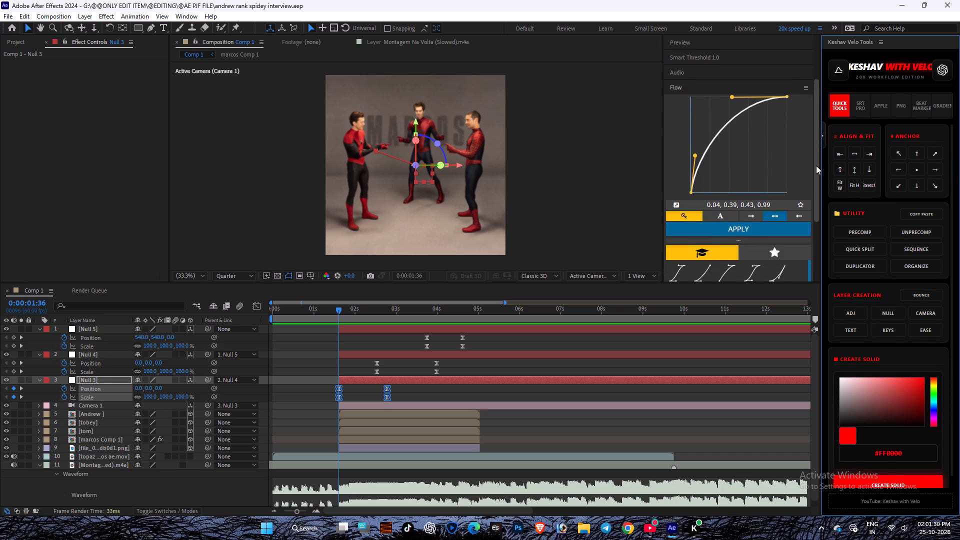
drag(816, 165, 816, 173)
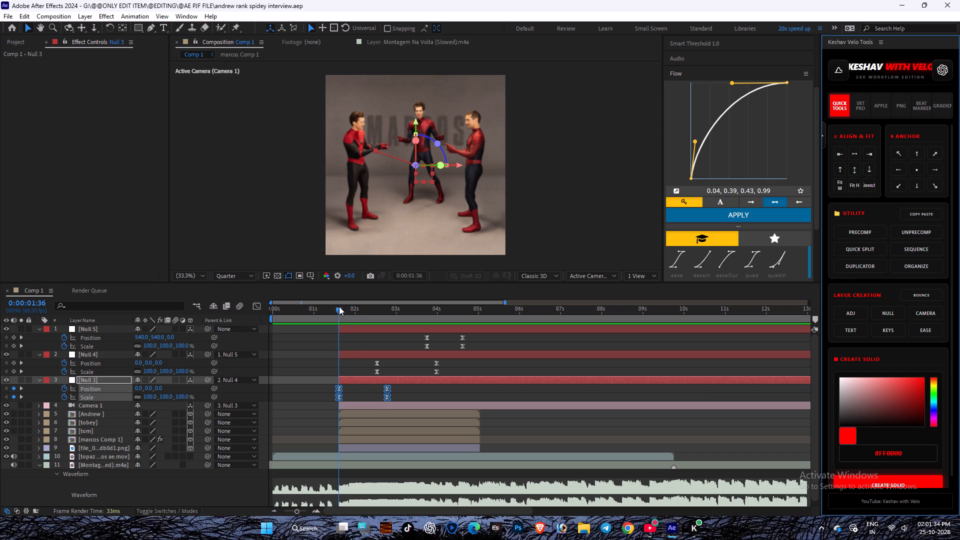
Apply a Flow curve of 0.00, 0.53, 0.58, 1.00, reshaped from the ease preset, to Null 3's Position and Scale keyframes.
drag(339, 306, 376, 330)
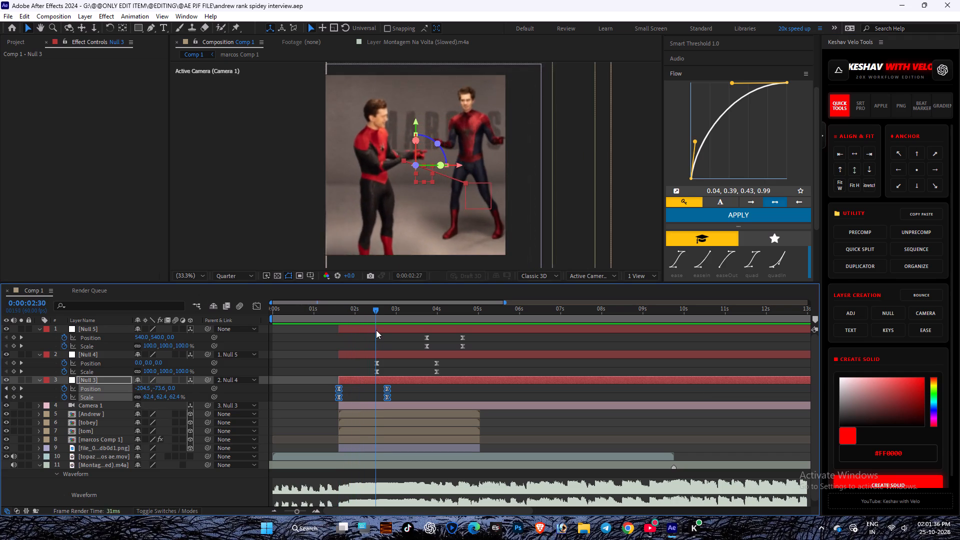
drag(376, 330, 360, 340)
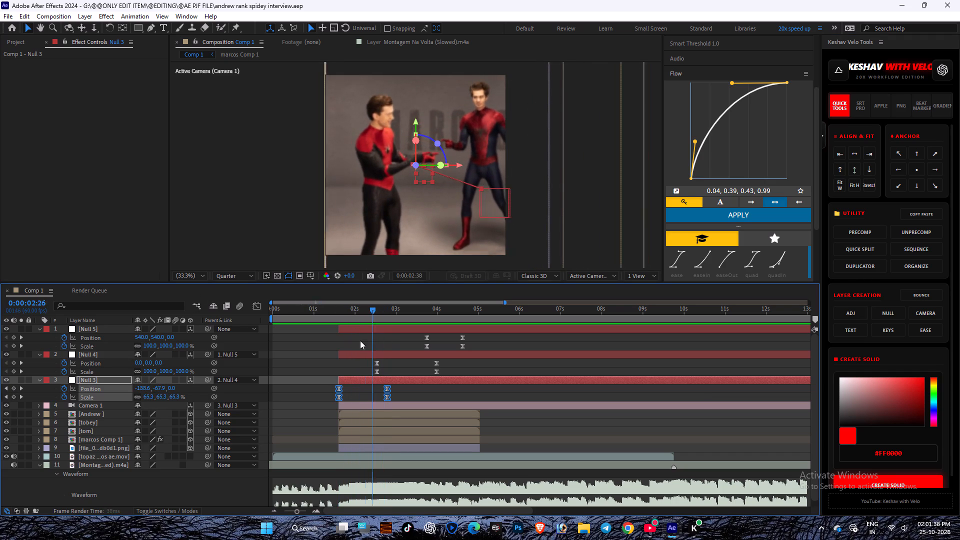
drag(360, 340, 354, 340)
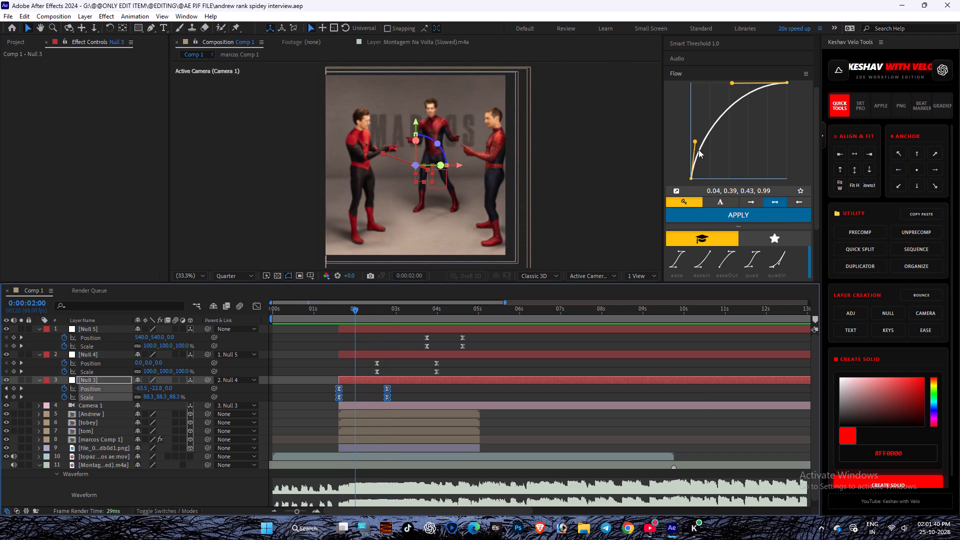
click(678, 250)
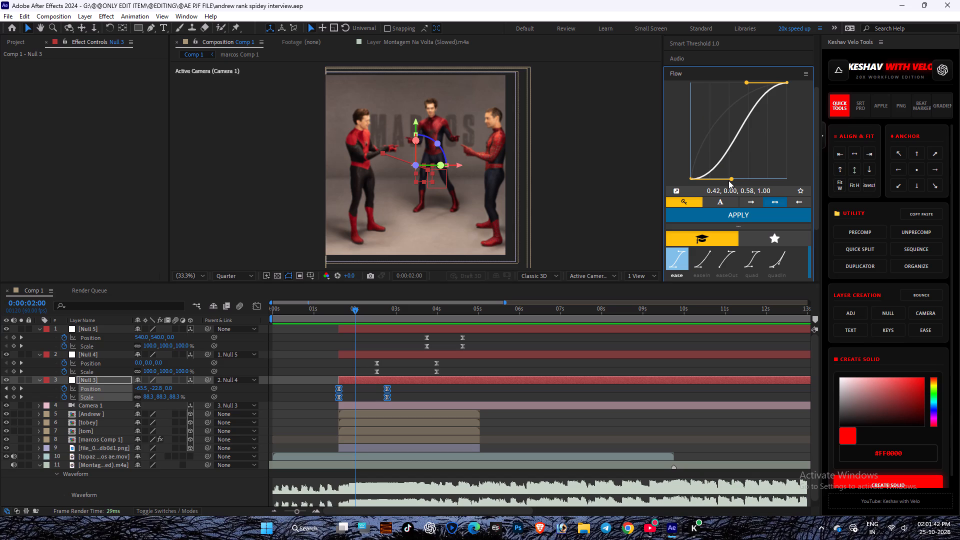
drag(731, 180, 688, 128)
click(731, 211)
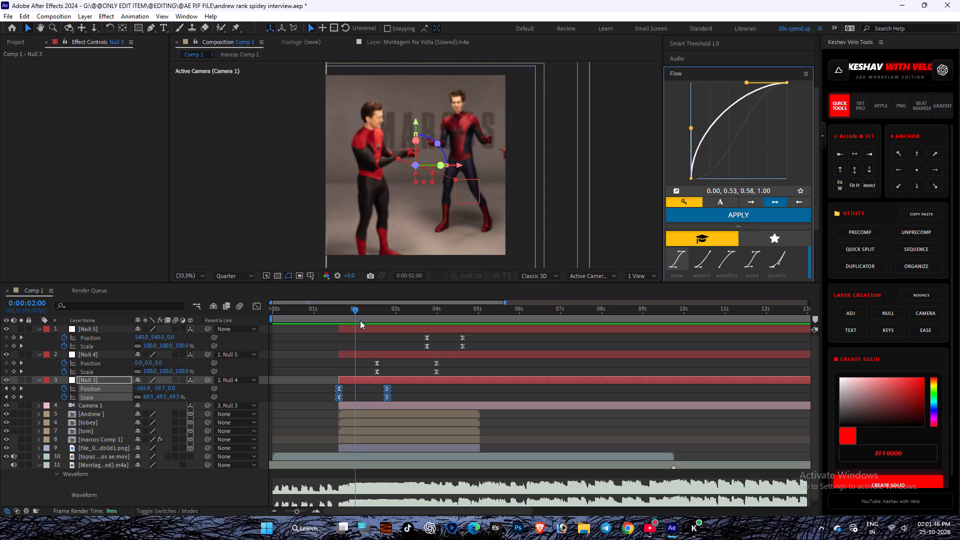
drag(335, 311, 375, 316)
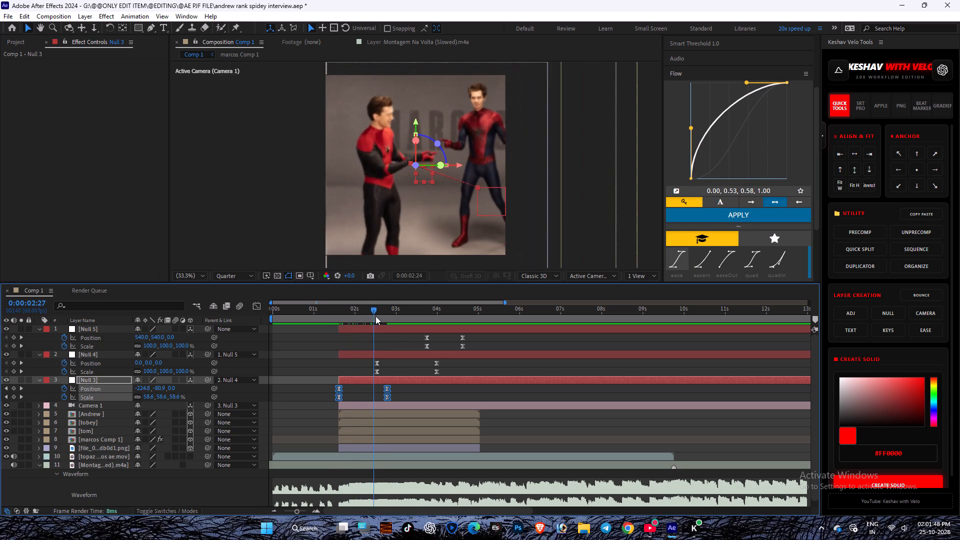
drag(375, 316, 422, 329)
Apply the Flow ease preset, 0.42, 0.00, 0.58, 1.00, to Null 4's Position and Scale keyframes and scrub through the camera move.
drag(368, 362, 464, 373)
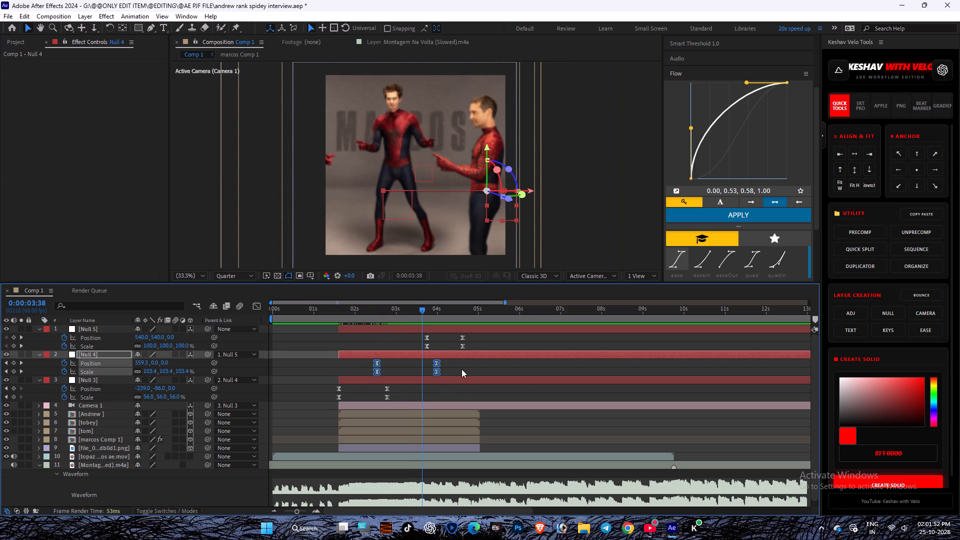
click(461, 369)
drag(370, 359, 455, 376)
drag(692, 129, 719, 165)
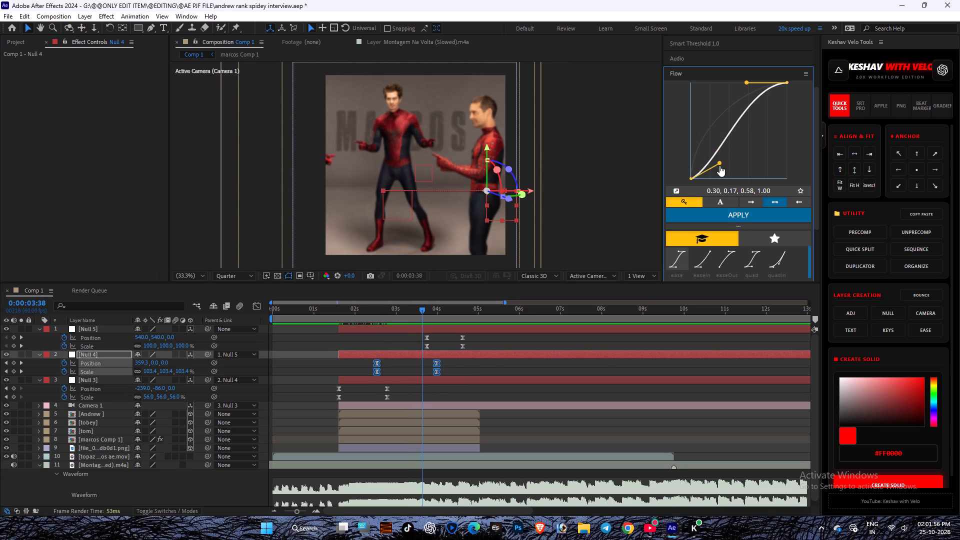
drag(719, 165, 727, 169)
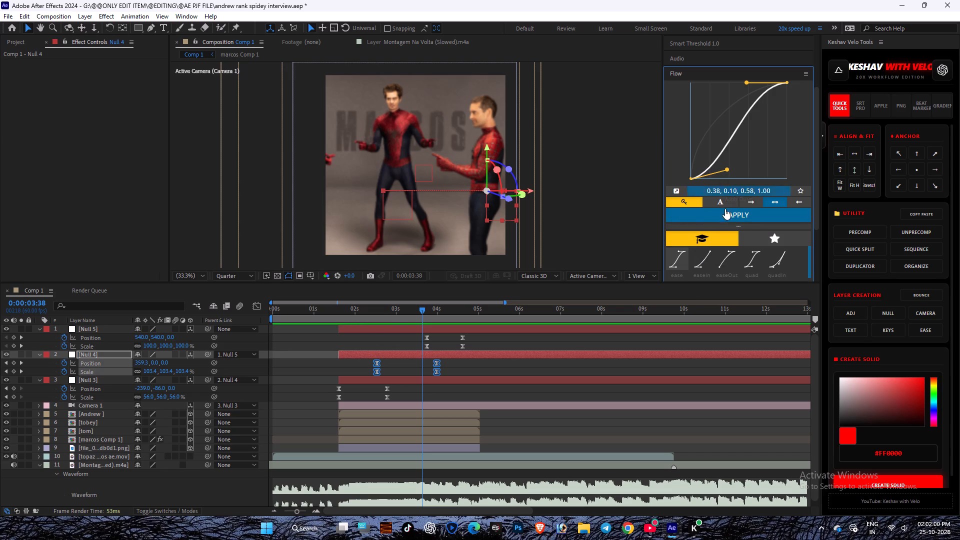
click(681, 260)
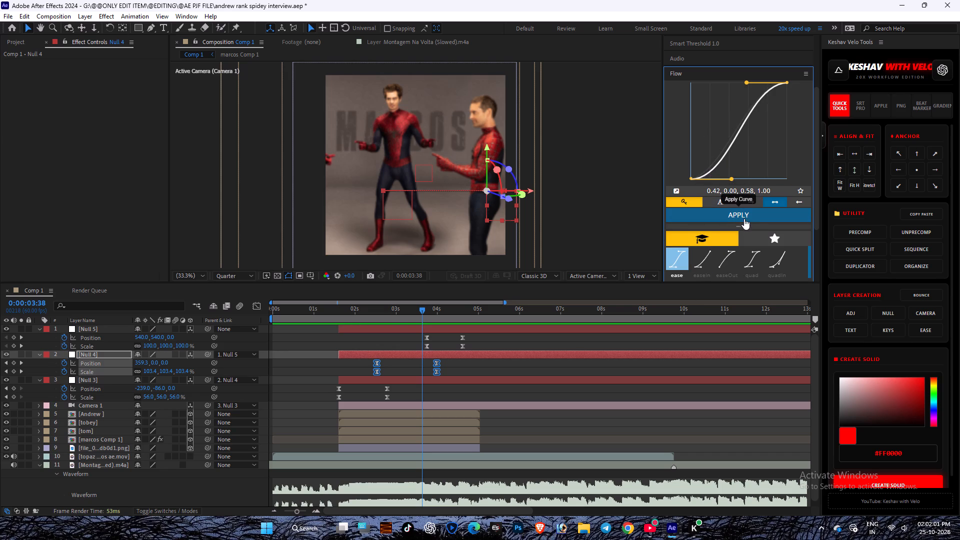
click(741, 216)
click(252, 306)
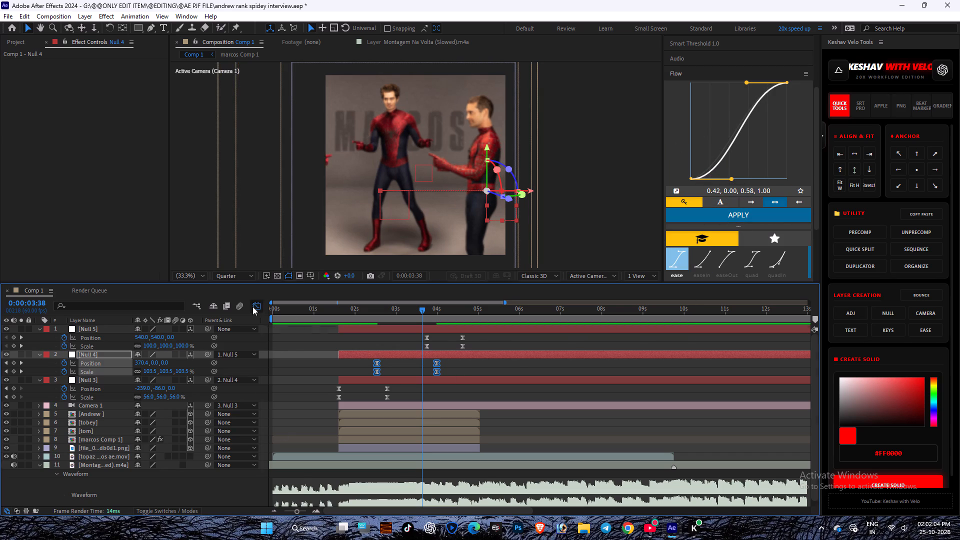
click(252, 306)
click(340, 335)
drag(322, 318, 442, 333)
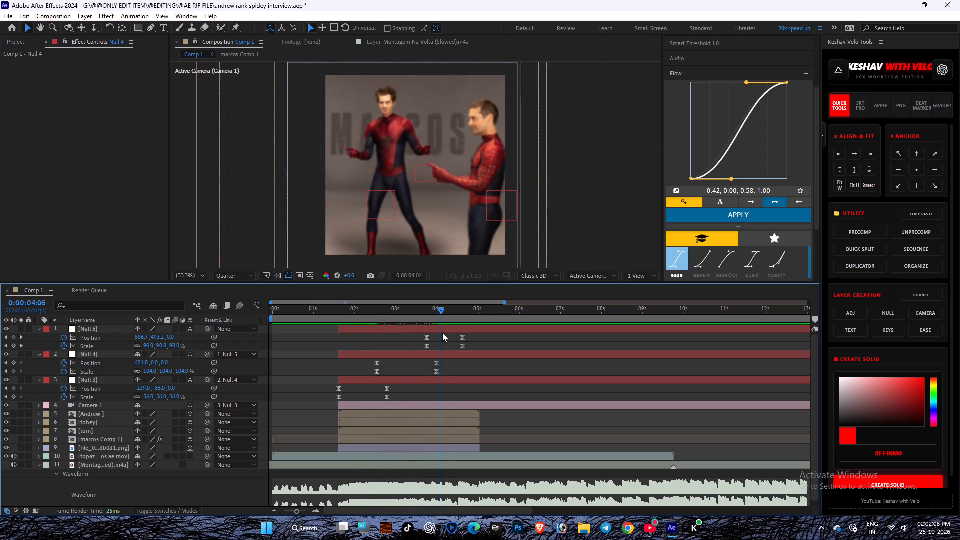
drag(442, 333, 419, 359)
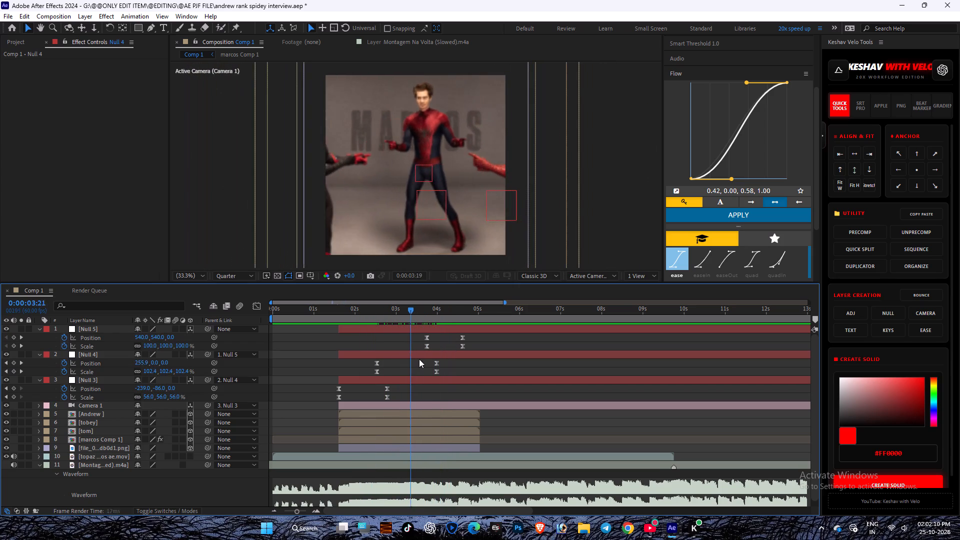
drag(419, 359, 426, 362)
Reshape the Flow curve to 0.07, 0.38, 0.58, 1.00 and apply it to Null 4's Position and Scale keyframes.
drag(444, 364, 364, 376)
scroll(364, 376, up, 1)
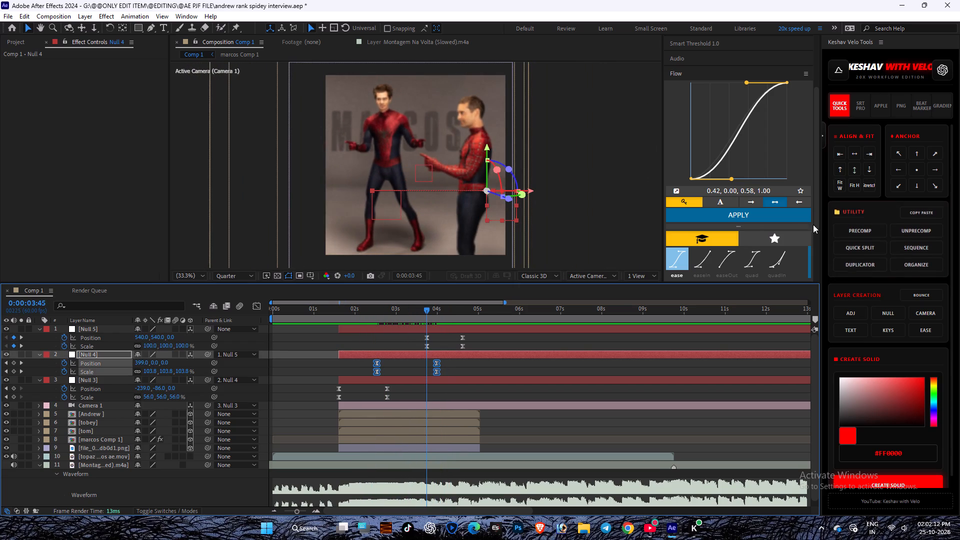
drag(731, 178, 700, 144)
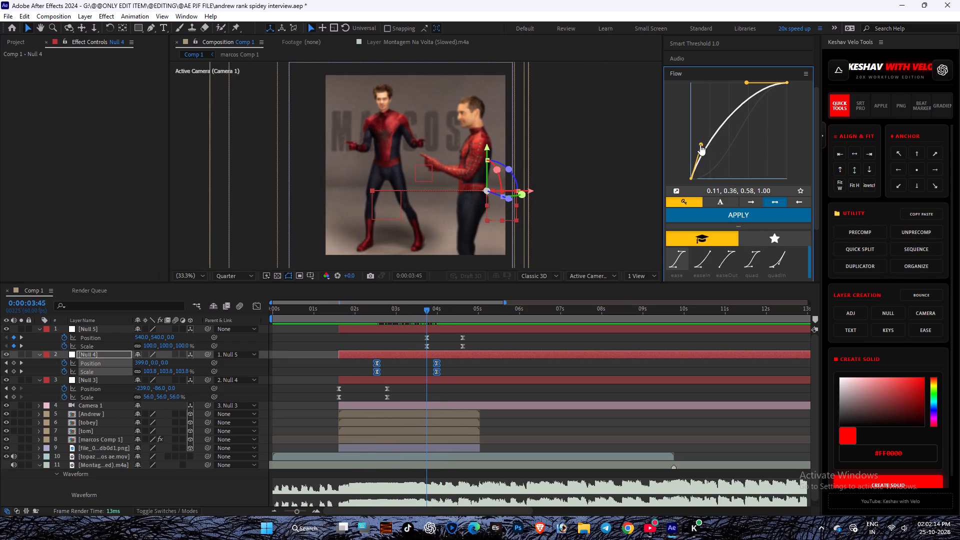
drag(700, 144, 697, 142)
click(735, 209)
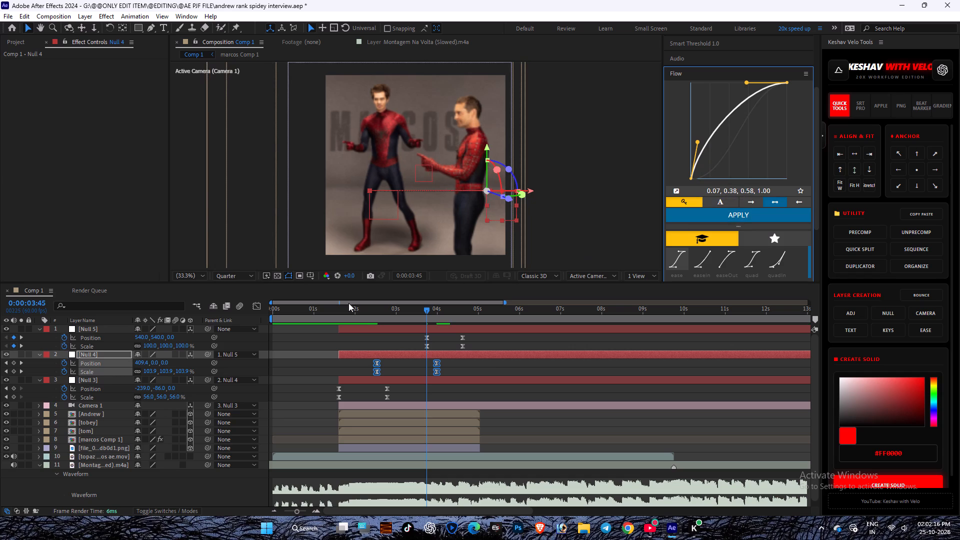
drag(348, 310, 397, 323)
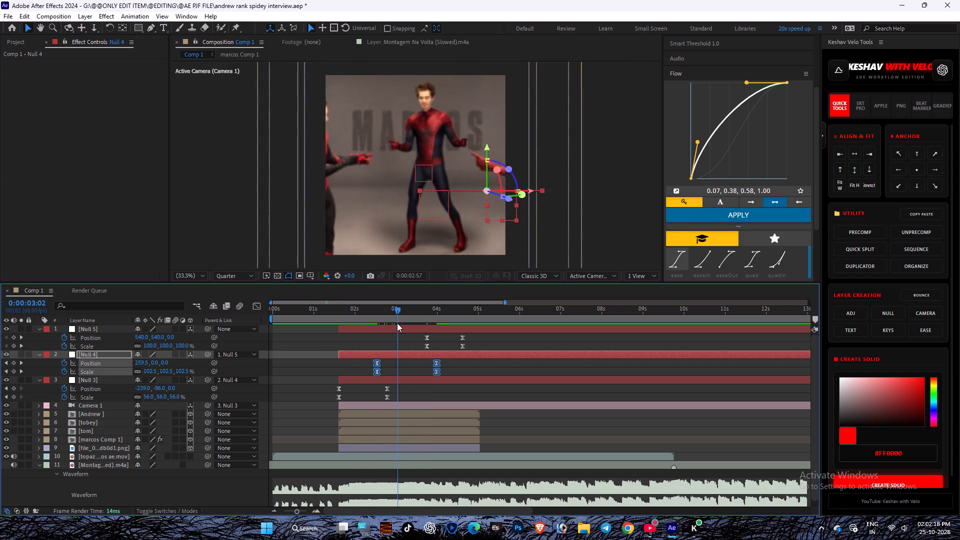
drag(397, 323, 432, 330)
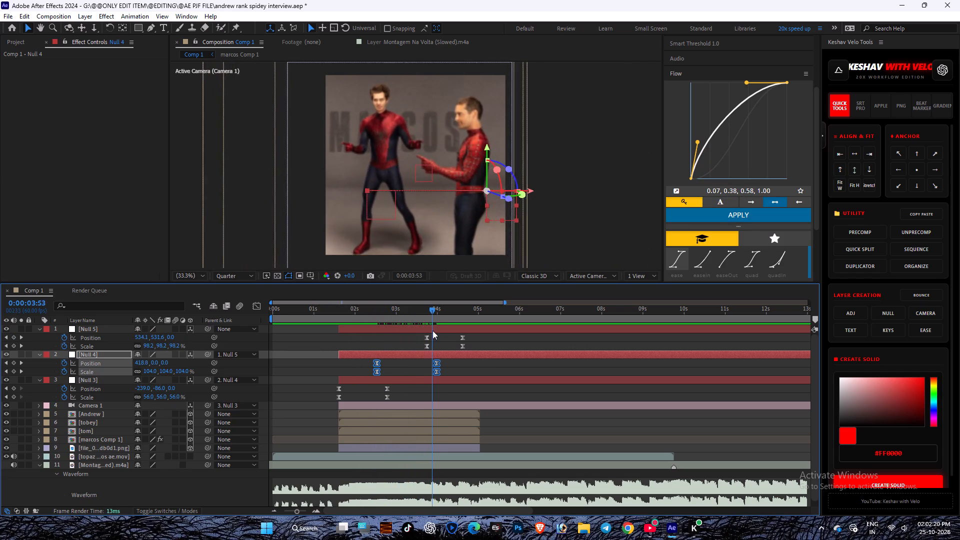
drag(432, 330, 458, 338)
Apply the 0.07, 0.38, 0.58, 1.00 Flow curve to Null 5's Position and Scale keyframes and scrub through to 5:00.
drag(418, 333, 435, 336)
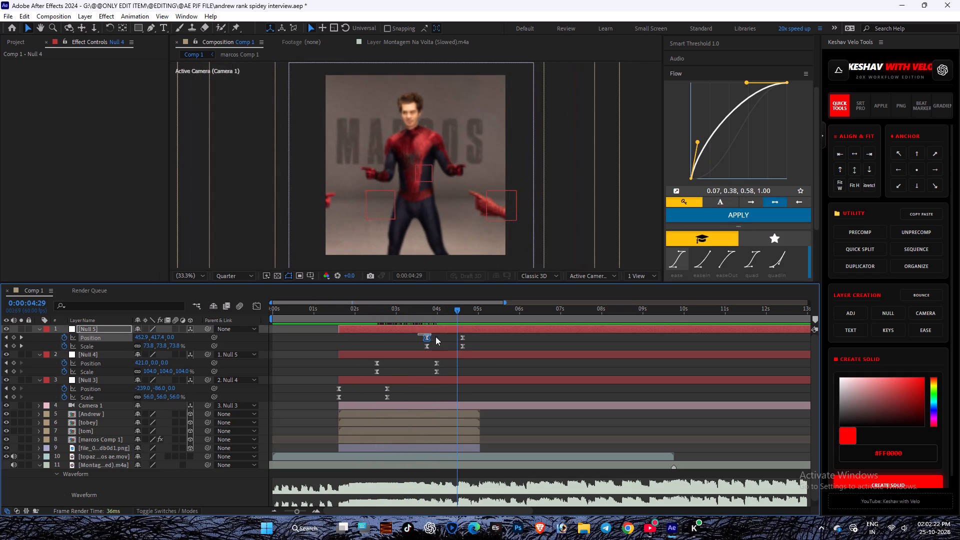
drag(435, 336, 479, 346)
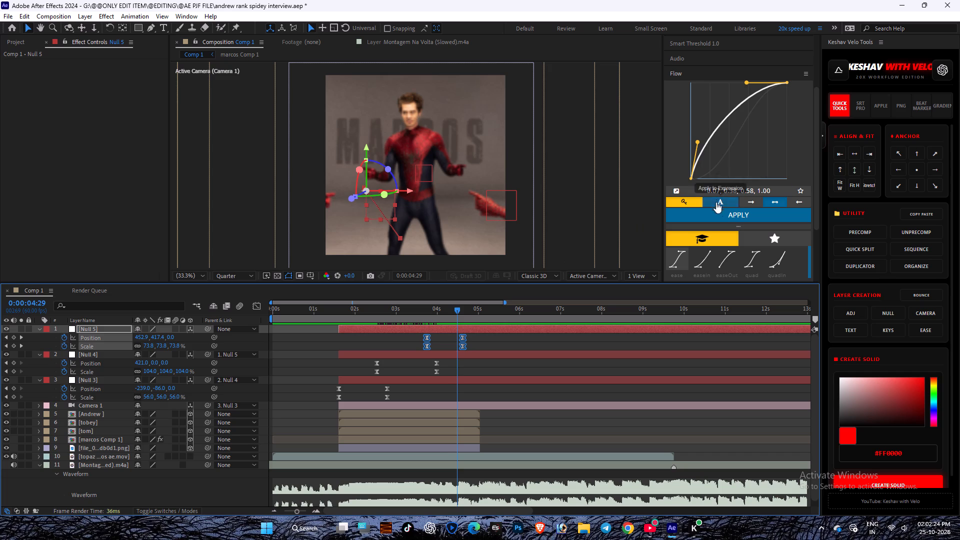
click(718, 212)
drag(408, 315, 447, 315)
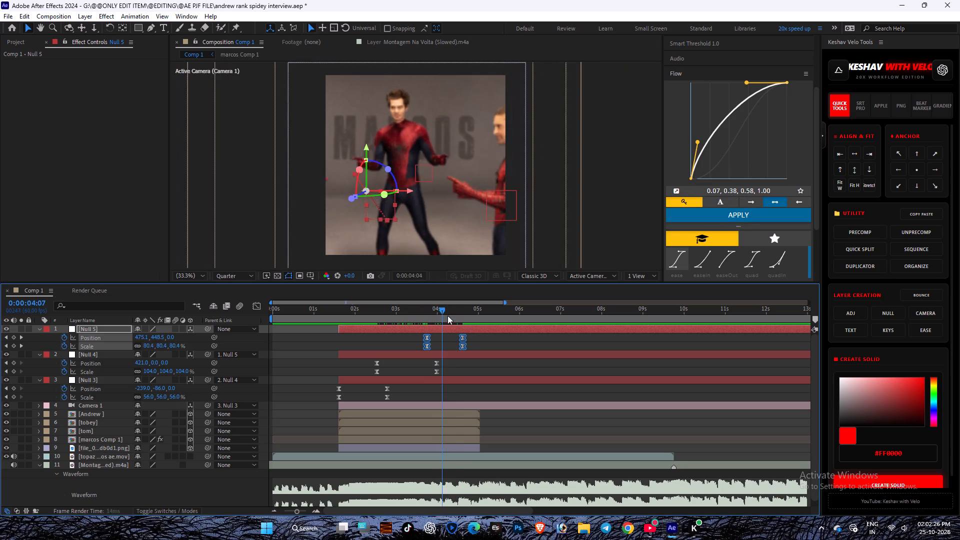
drag(447, 315, 463, 327)
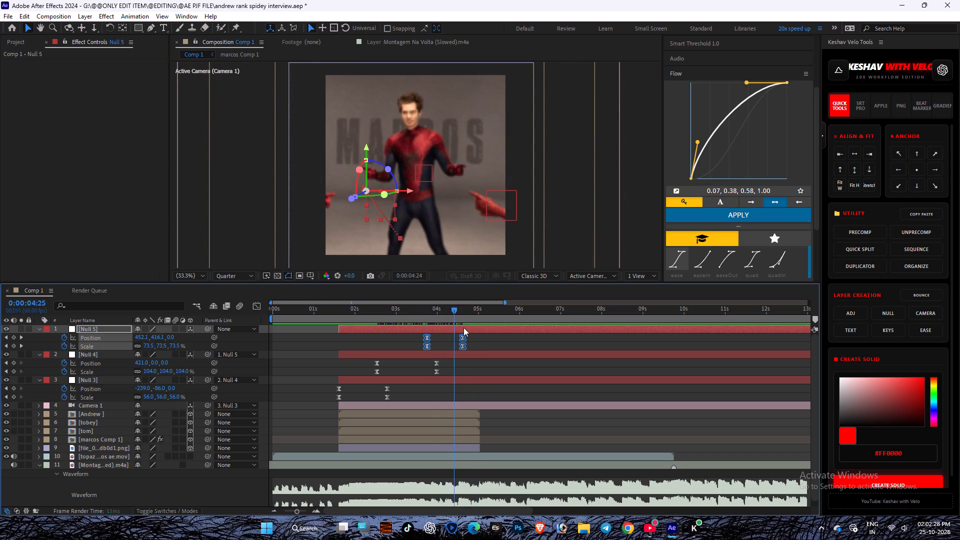
drag(463, 327, 478, 338)
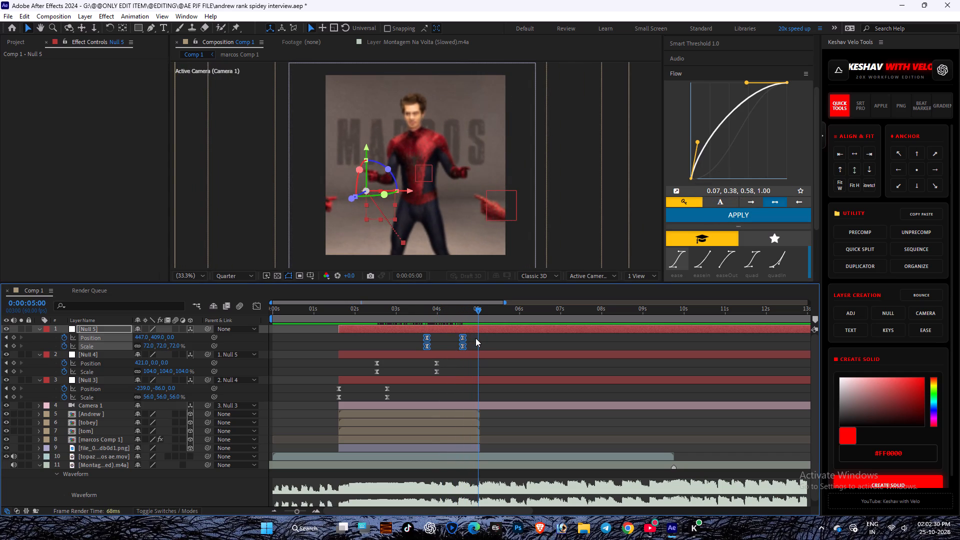
click(475, 338)
Preview Comp 1 from the start to check the re-eased camera animation.
drag(412, 312, 236, 325)
key(space)
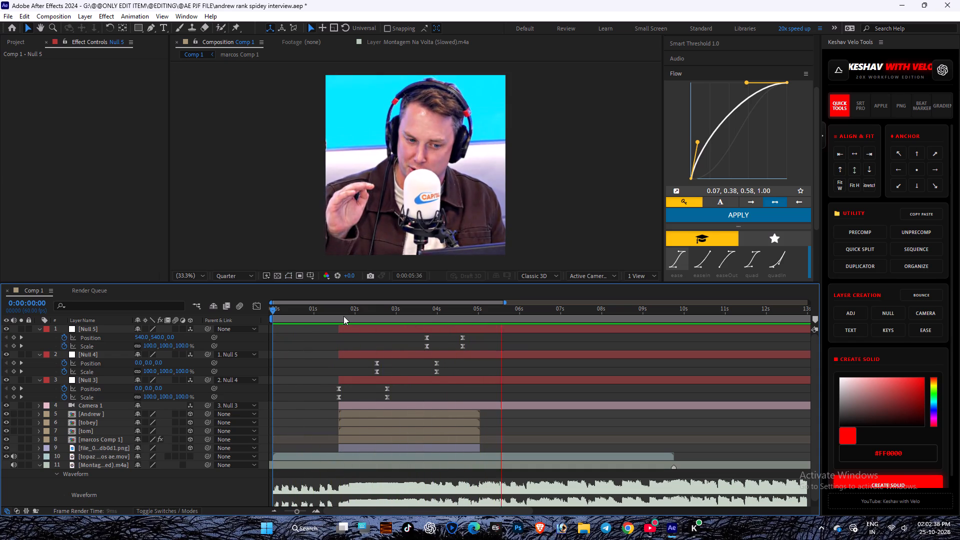
Replay the camera move in Comp 1 from around 2:40 and 3:00 to check Null 4's and Null 5's easing.
drag(342, 316, 396, 321)
key(space)
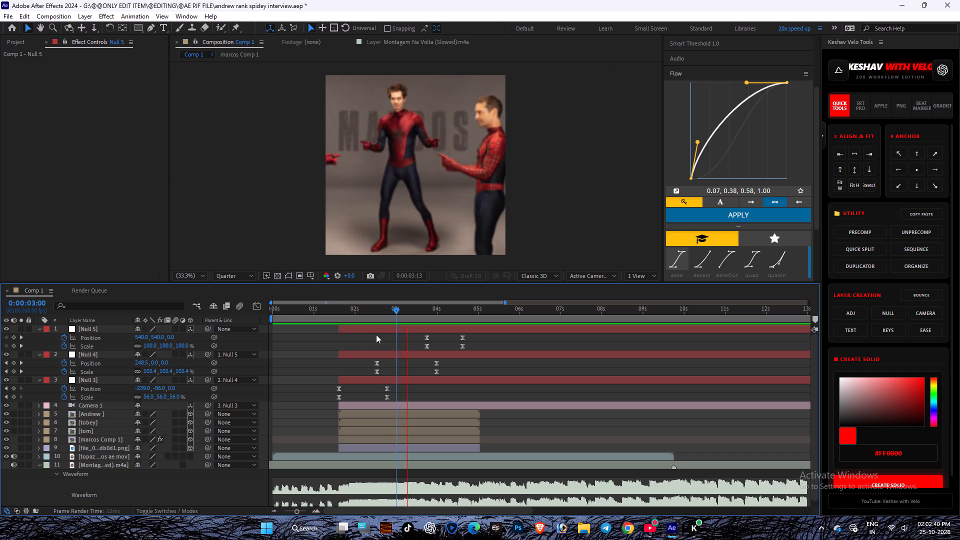
key(space)
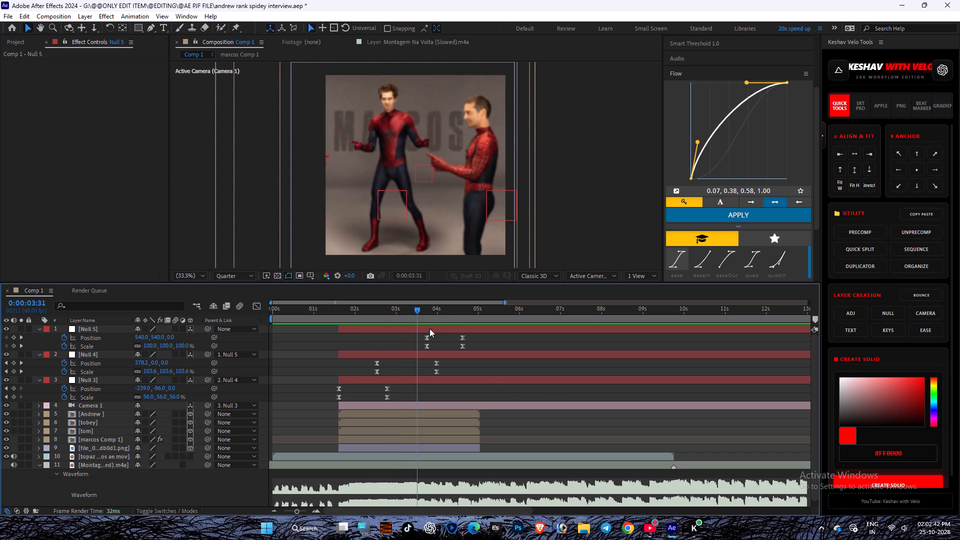
key(space)
key(space)
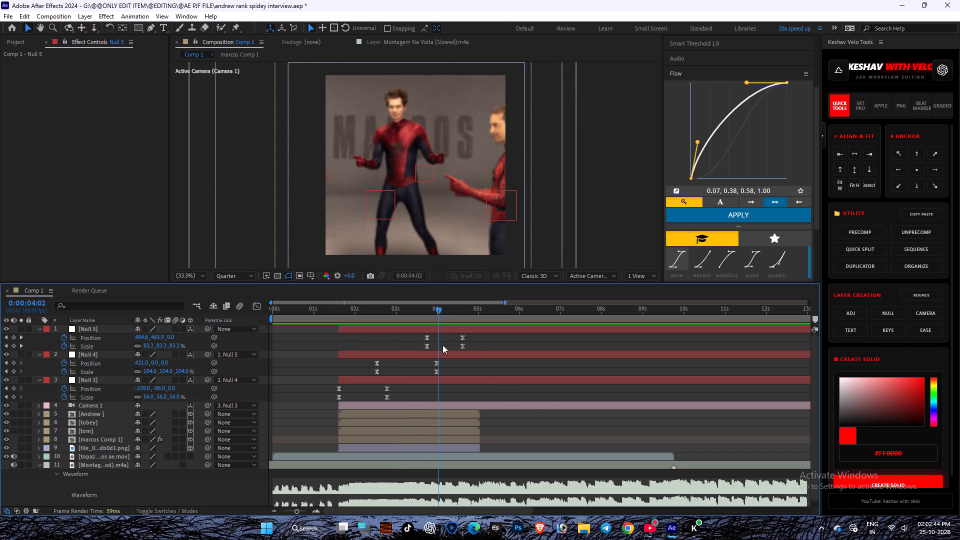
click(382, 311)
key(space)
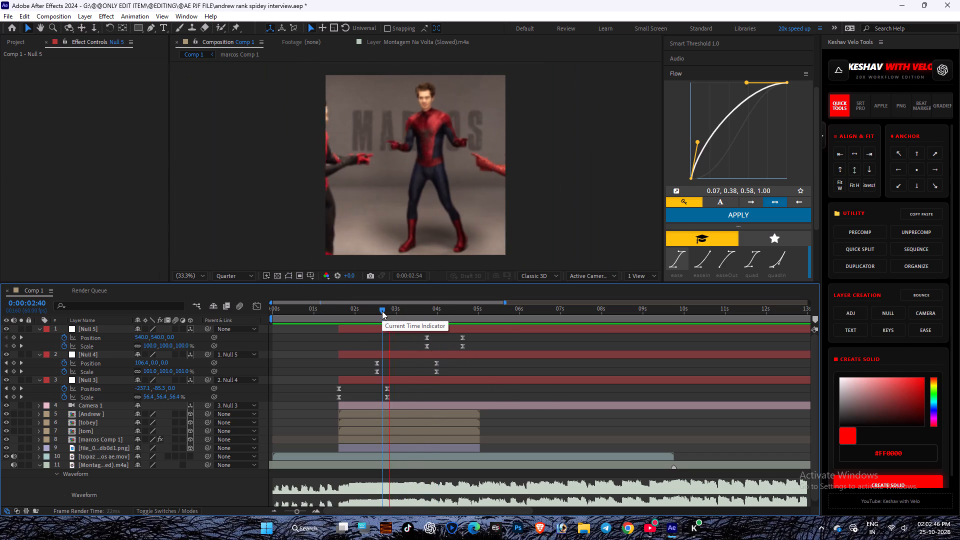
key(space)
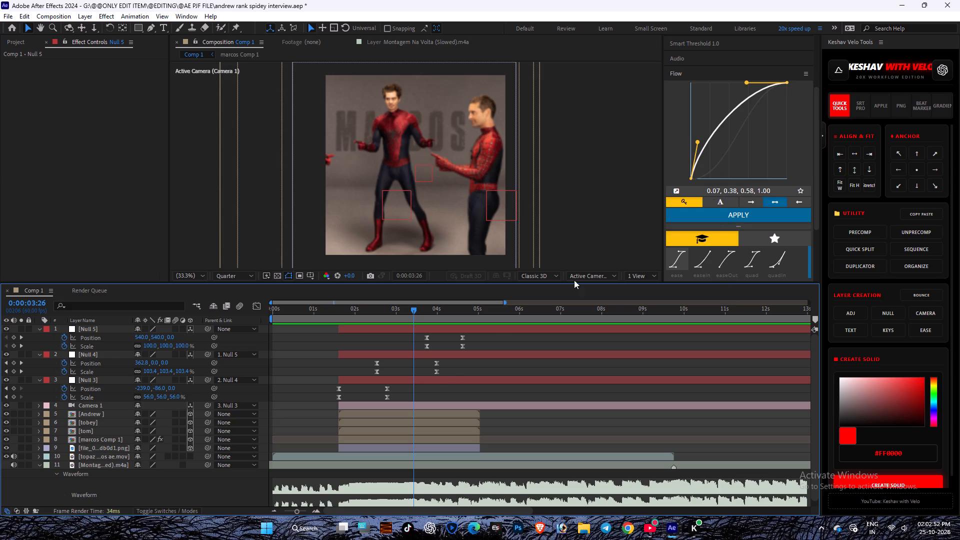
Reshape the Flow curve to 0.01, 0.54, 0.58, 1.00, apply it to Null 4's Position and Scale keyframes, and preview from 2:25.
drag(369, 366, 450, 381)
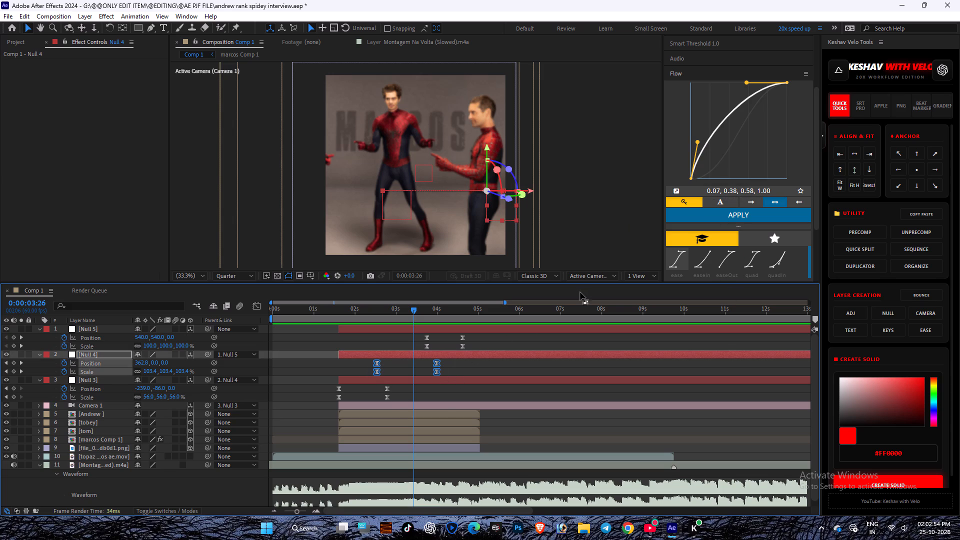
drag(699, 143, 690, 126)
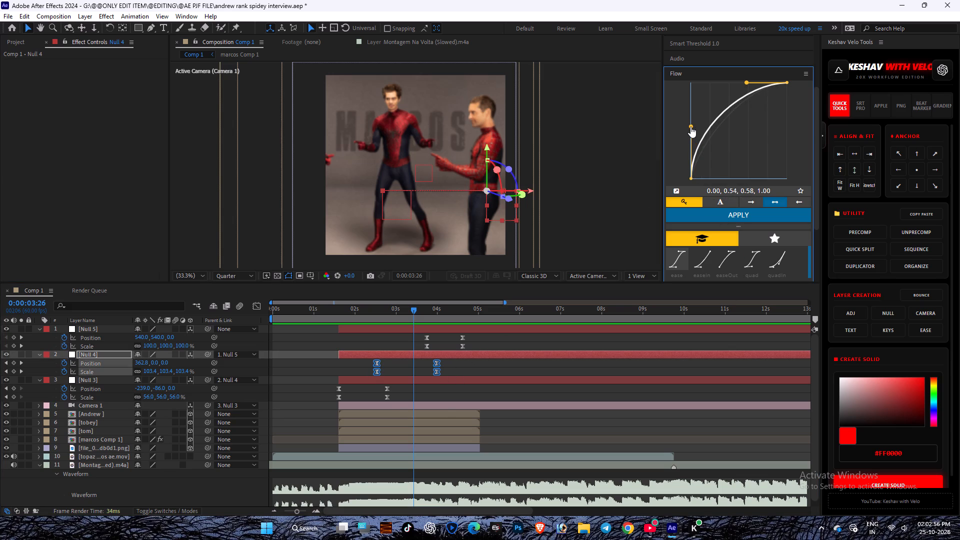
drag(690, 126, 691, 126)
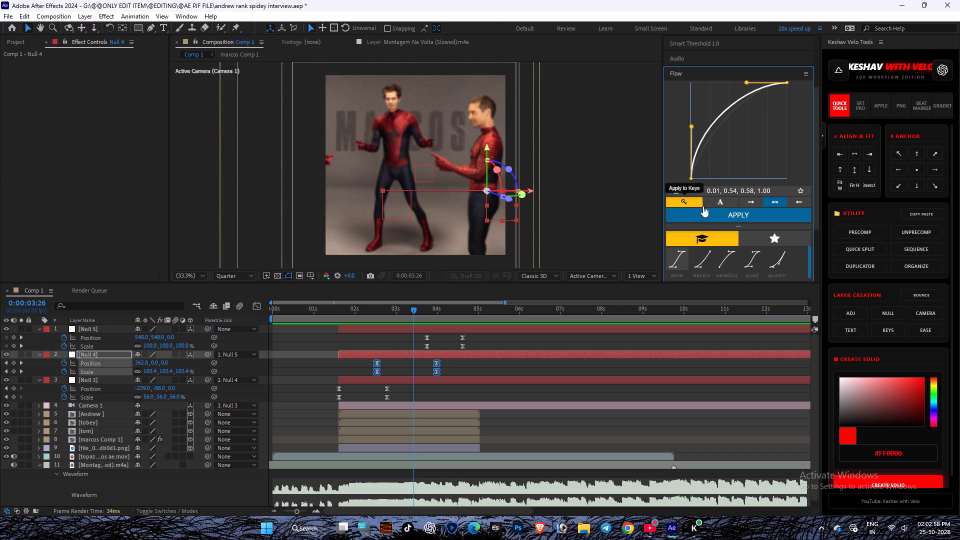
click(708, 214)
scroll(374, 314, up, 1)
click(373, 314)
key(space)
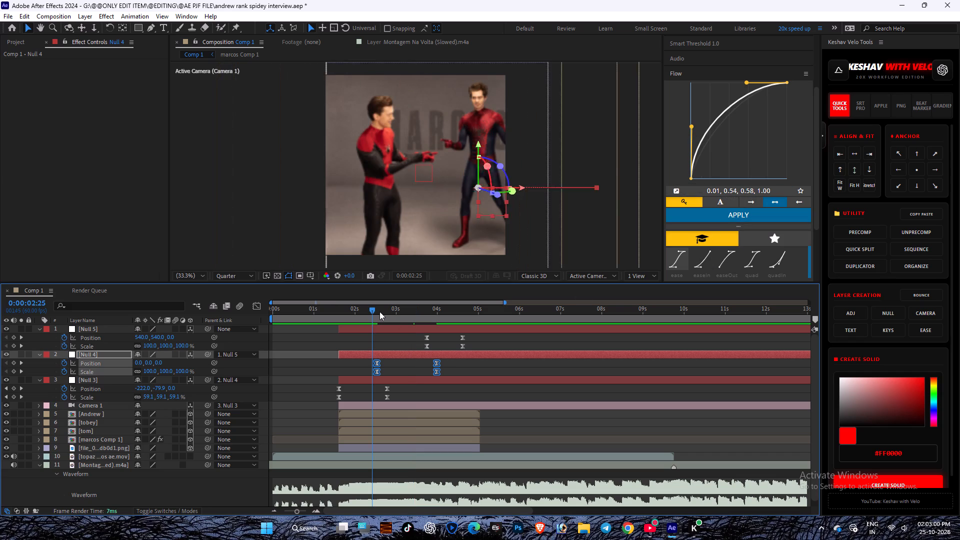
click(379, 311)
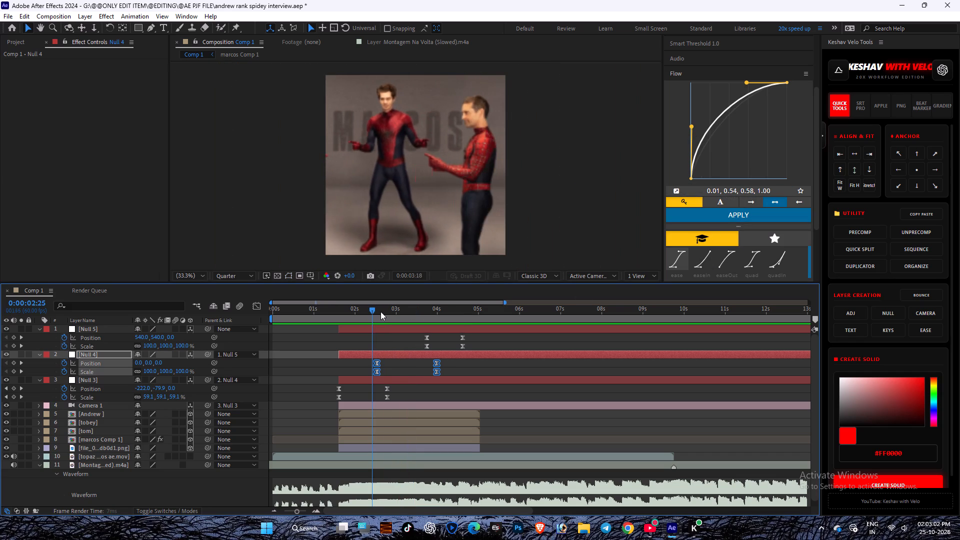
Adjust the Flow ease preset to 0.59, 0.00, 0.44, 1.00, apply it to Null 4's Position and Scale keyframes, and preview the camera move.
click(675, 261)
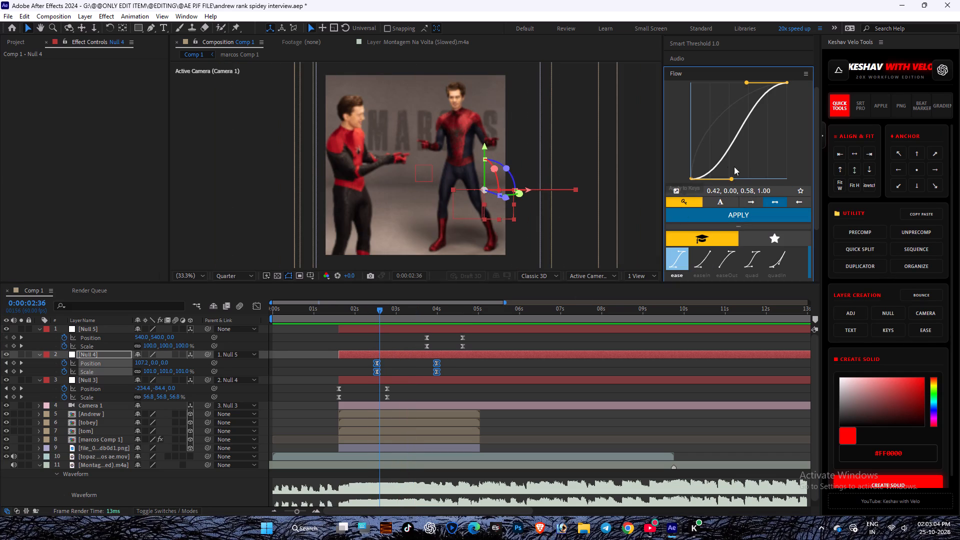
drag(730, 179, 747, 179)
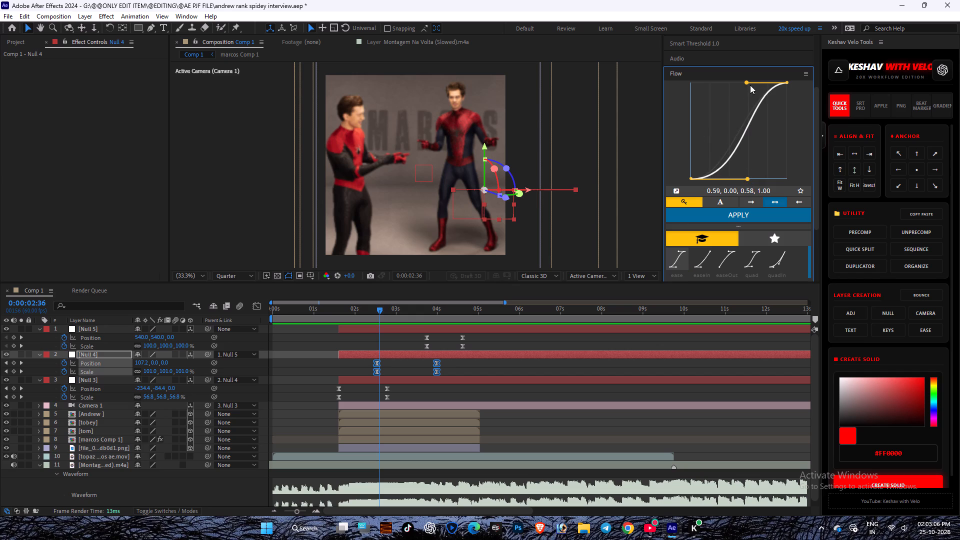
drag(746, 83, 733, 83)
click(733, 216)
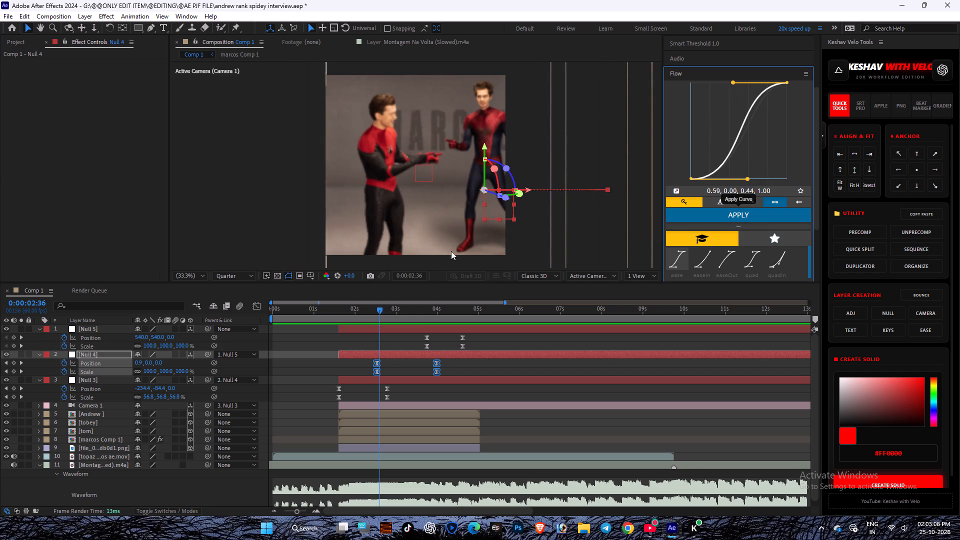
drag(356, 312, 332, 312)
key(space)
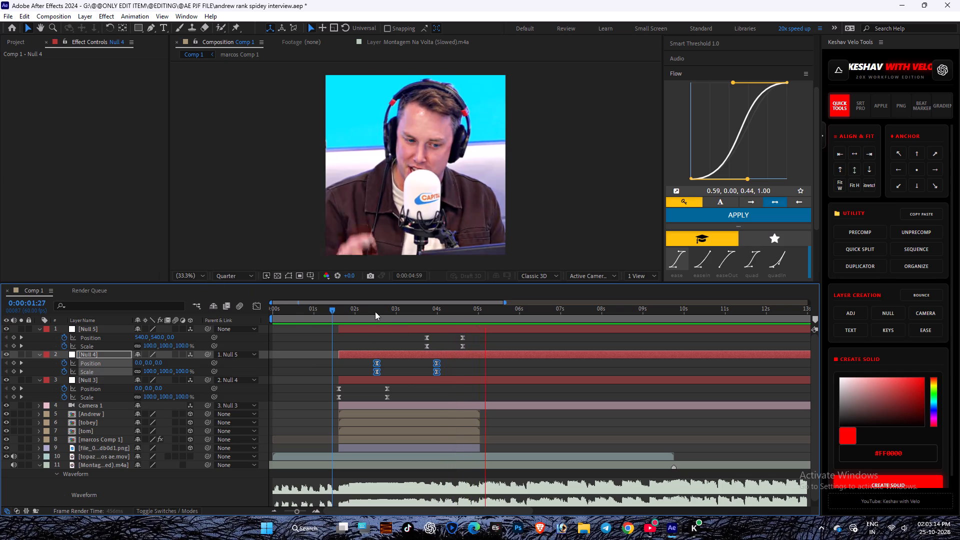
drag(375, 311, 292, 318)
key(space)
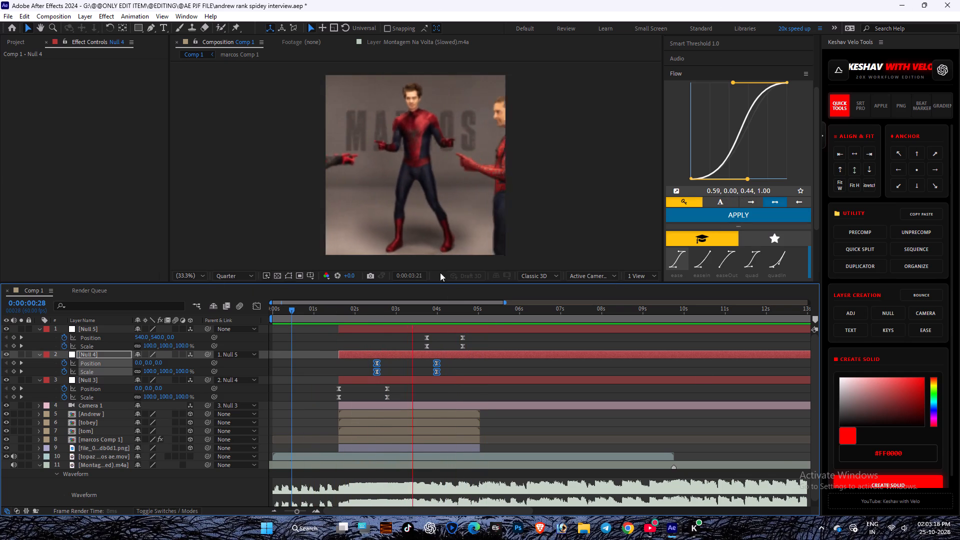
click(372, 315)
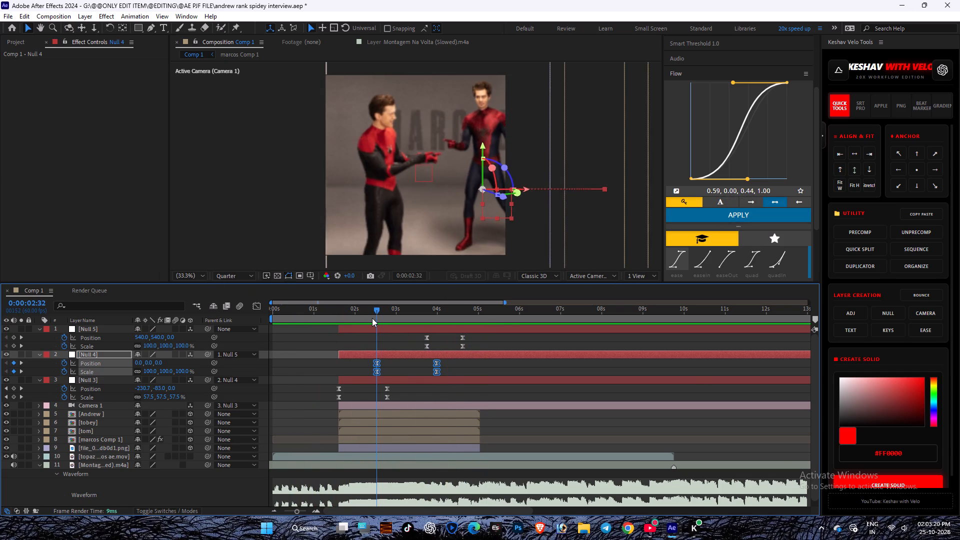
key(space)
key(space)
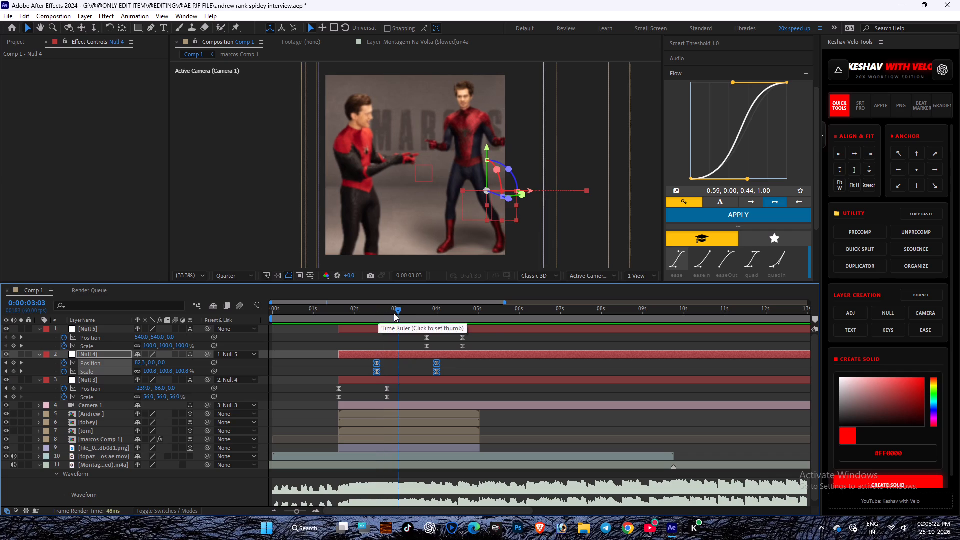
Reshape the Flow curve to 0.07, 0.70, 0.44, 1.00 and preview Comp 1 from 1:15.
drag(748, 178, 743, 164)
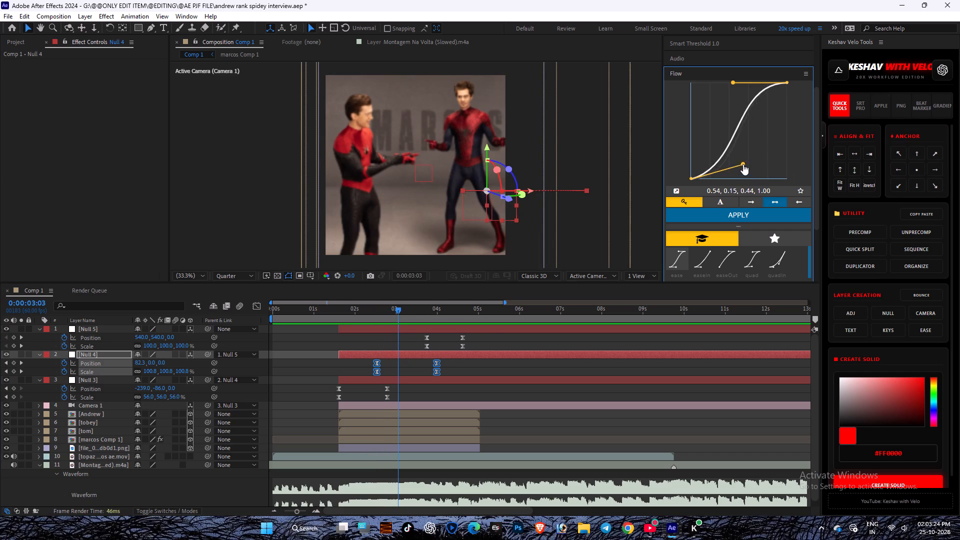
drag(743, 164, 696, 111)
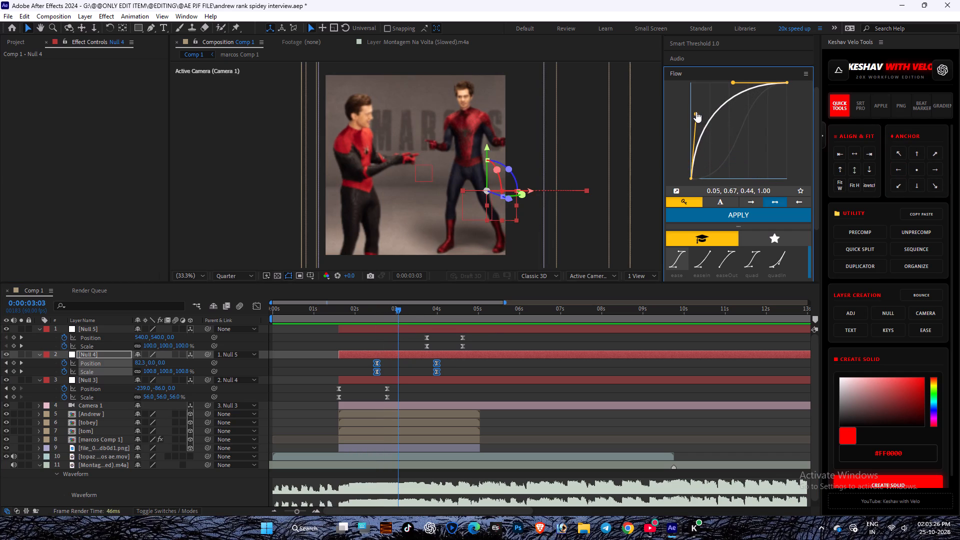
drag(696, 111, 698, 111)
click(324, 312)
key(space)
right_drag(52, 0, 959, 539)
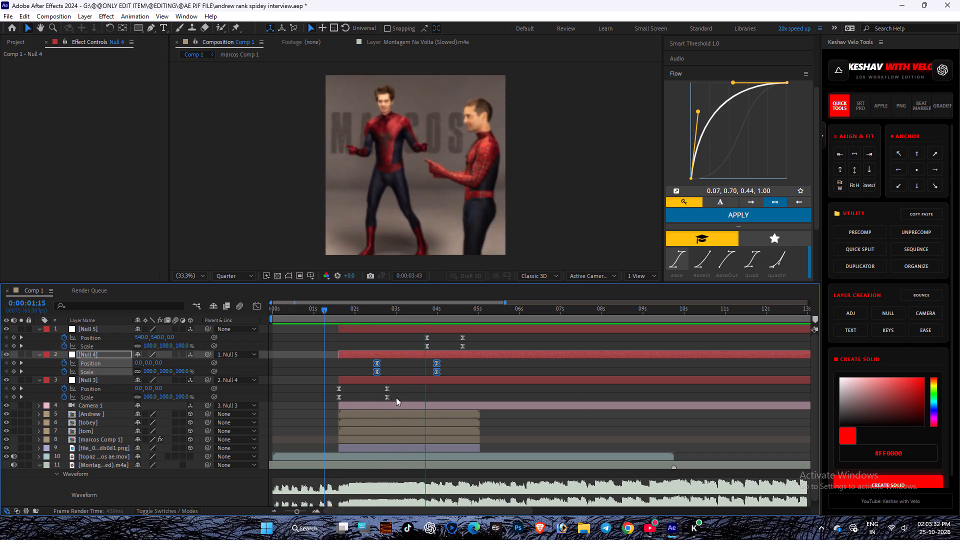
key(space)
Shift Null 4's ending Position and Scale keyframes slightly earlier, just before the 4-second mark.
drag(431, 310, 399, 313)
click(433, 364)
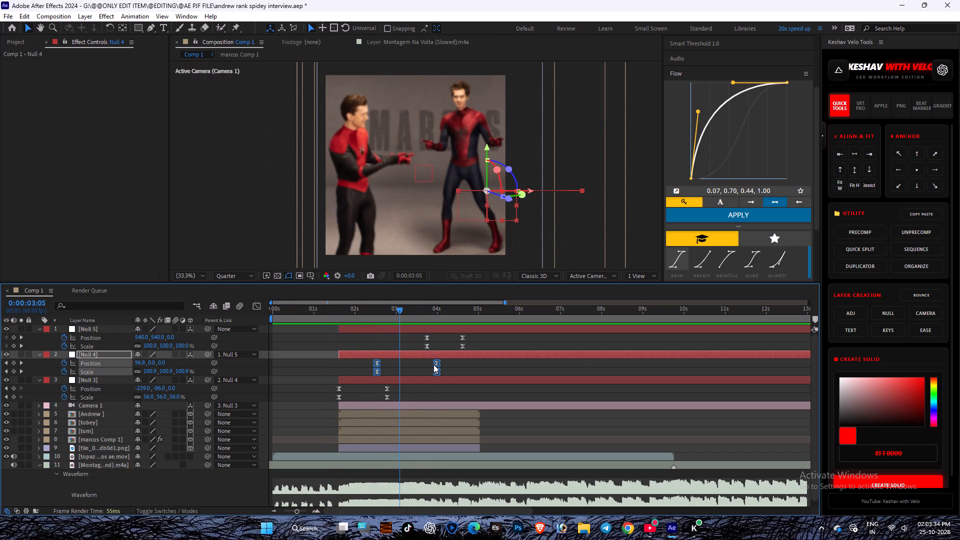
drag(451, 365, 430, 375)
click(436, 363)
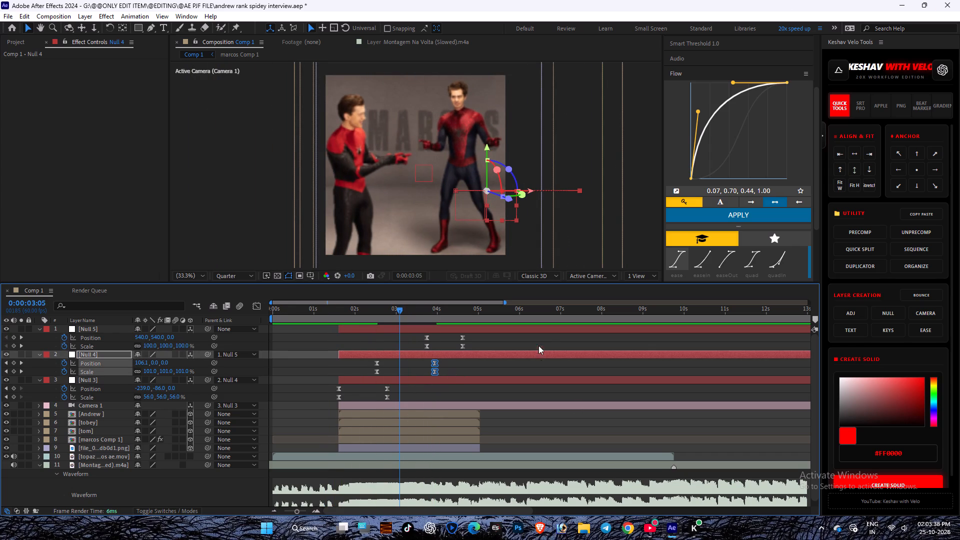
Reshape the Flow curve to 0.01, 0.72, 0.34, 1.00, apply it to all of Null 4's Position and Scale keyframes, and start a preview.
drag(697, 113, 691, 100)
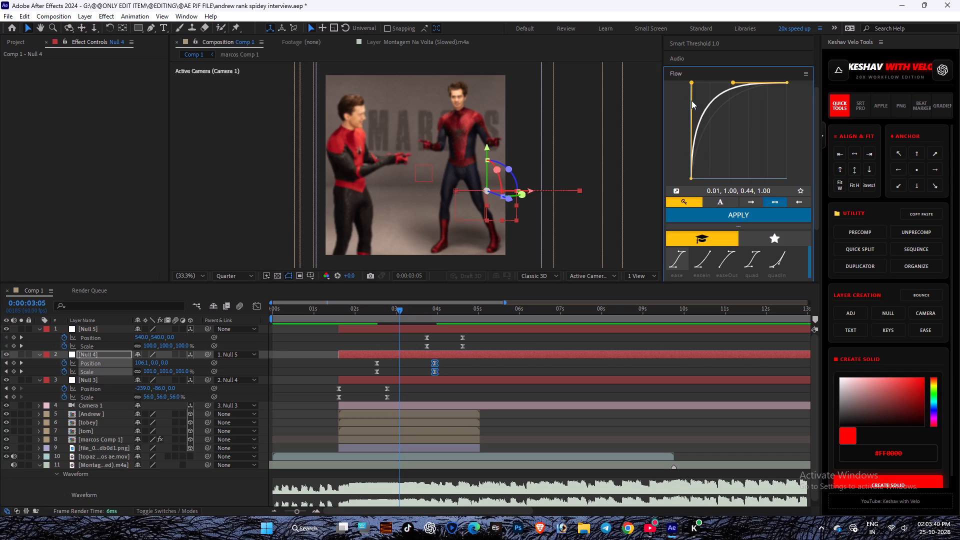
drag(691, 100, 691, 109)
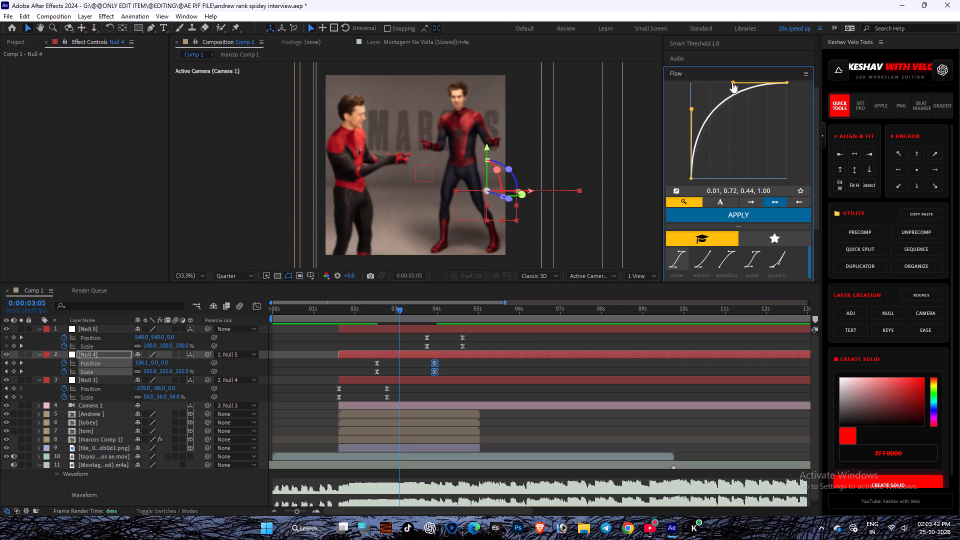
shift+drag(732, 82, 724, 82)
click(723, 218)
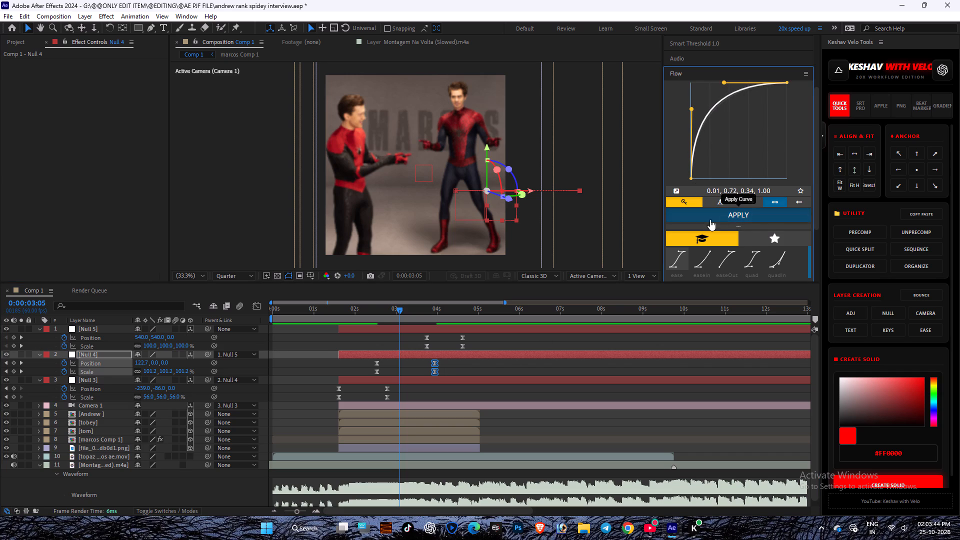
drag(365, 361, 481, 377)
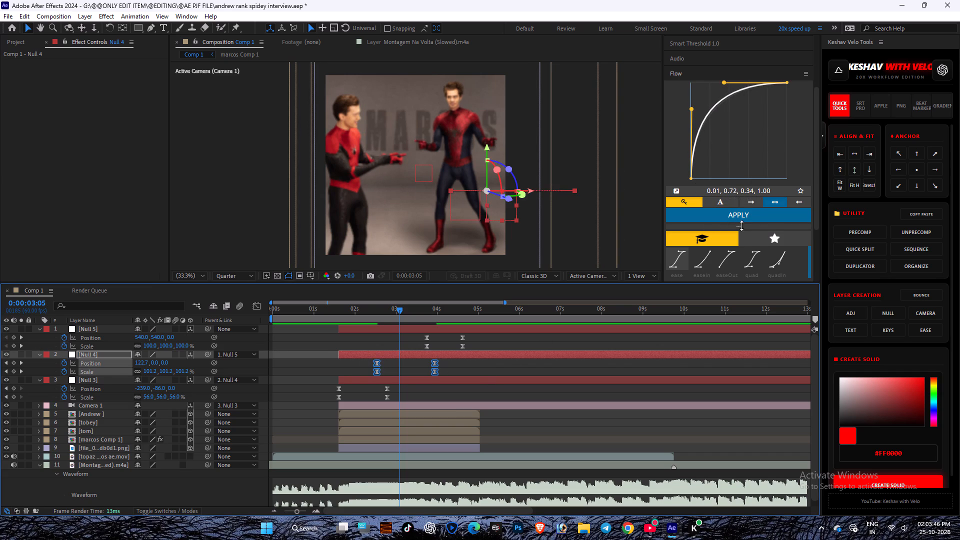
click(757, 211)
drag(354, 317, 337, 317)
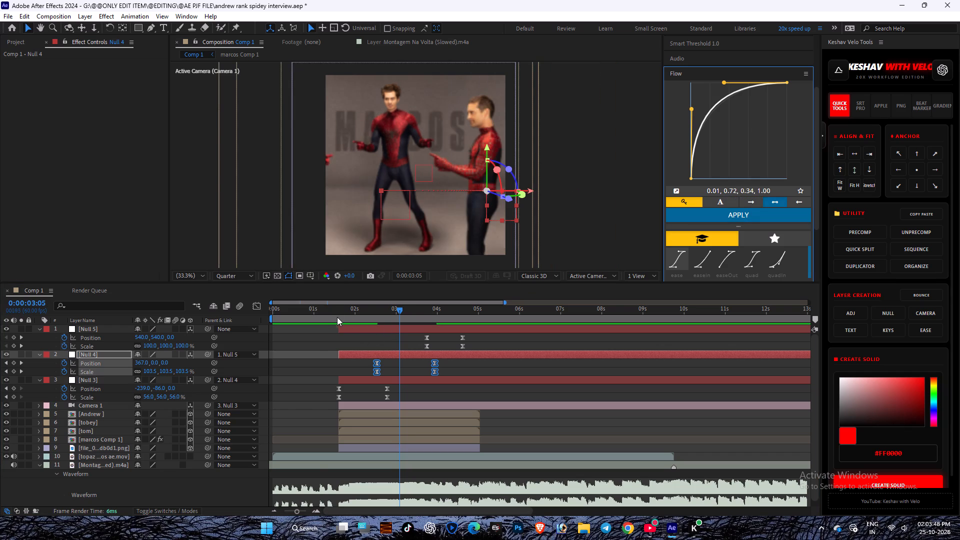
drag(337, 317, 300, 317)
key(space)
key(space)
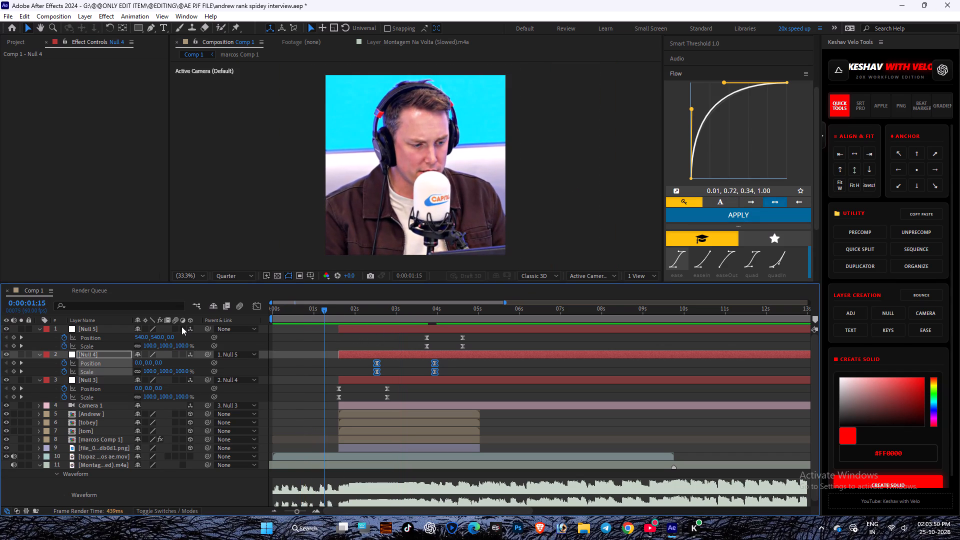
Enable motion blur on Null 5, Null 4 and Null 3 and save the project.
drag(178, 326, 174, 382)
drag(174, 382, 171, 407)
click(300, 312)
key(space)
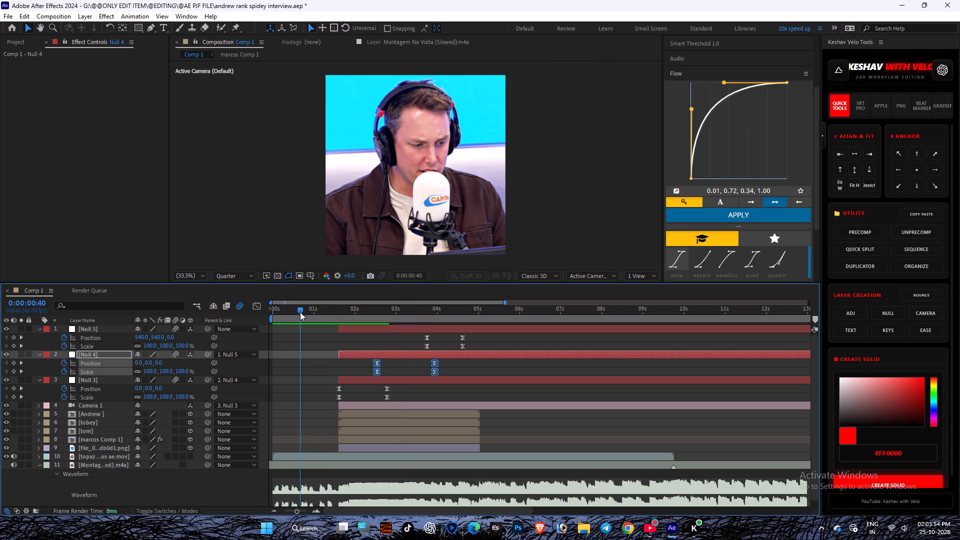
key(ctrl+s)
Preview the camera move in Comp 1 with motion blur enabled, replaying it from about 2:07.
key(space)
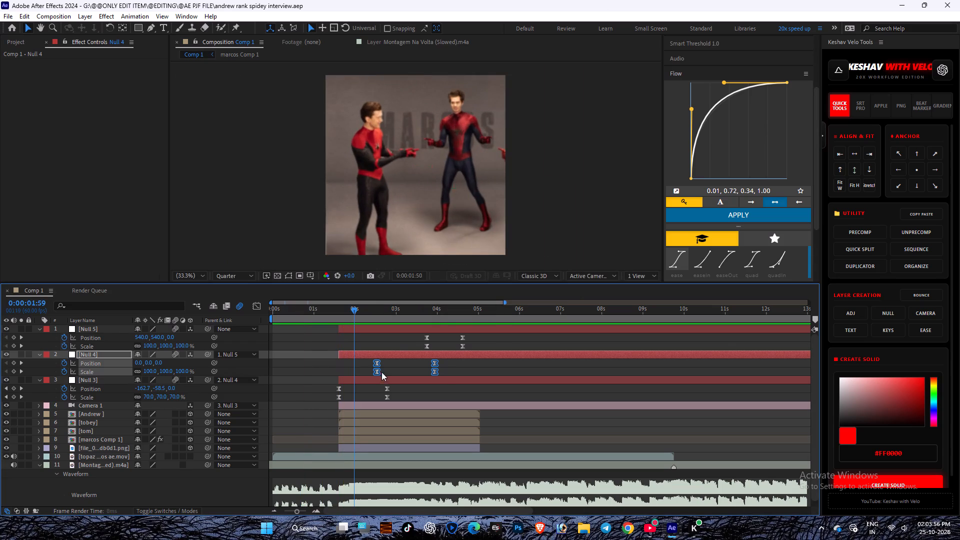
key(space)
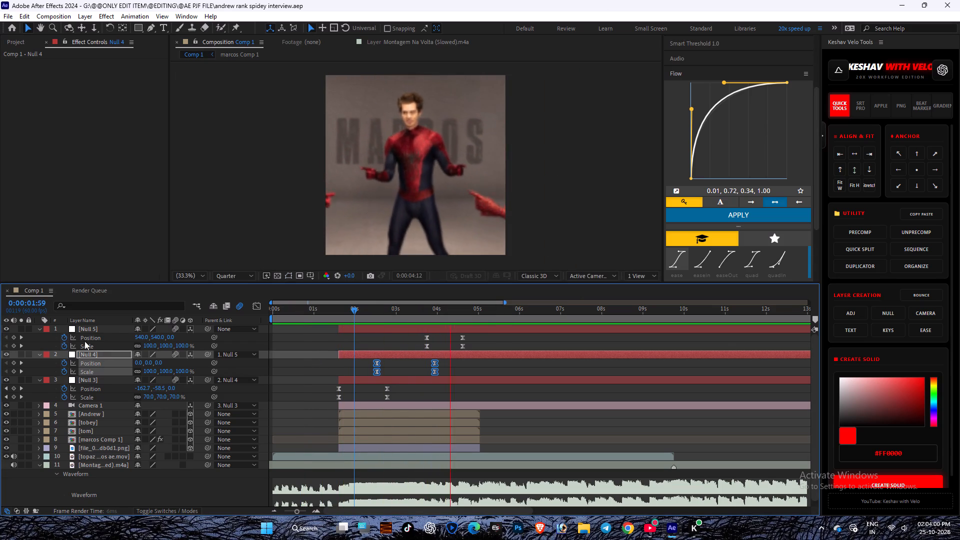
key(space)
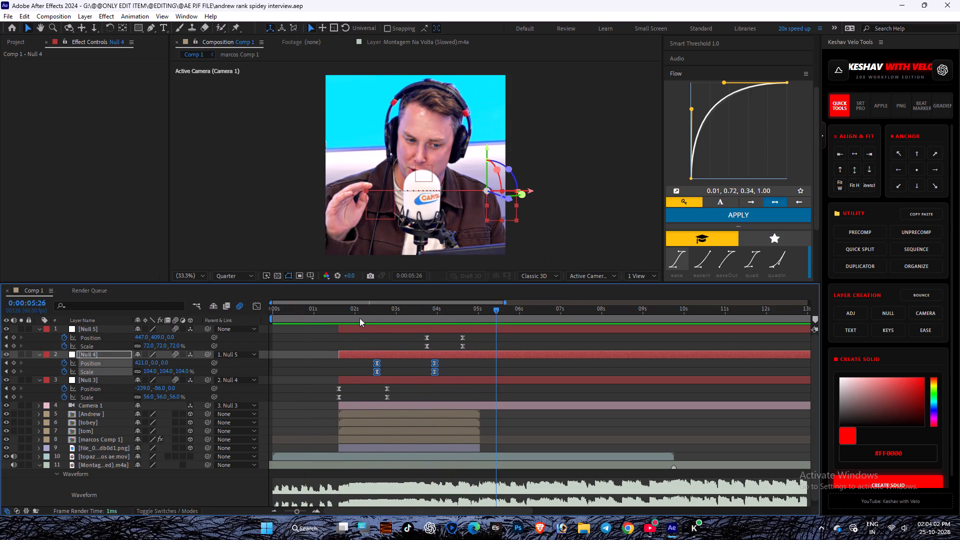
click(359, 318)
key(space)
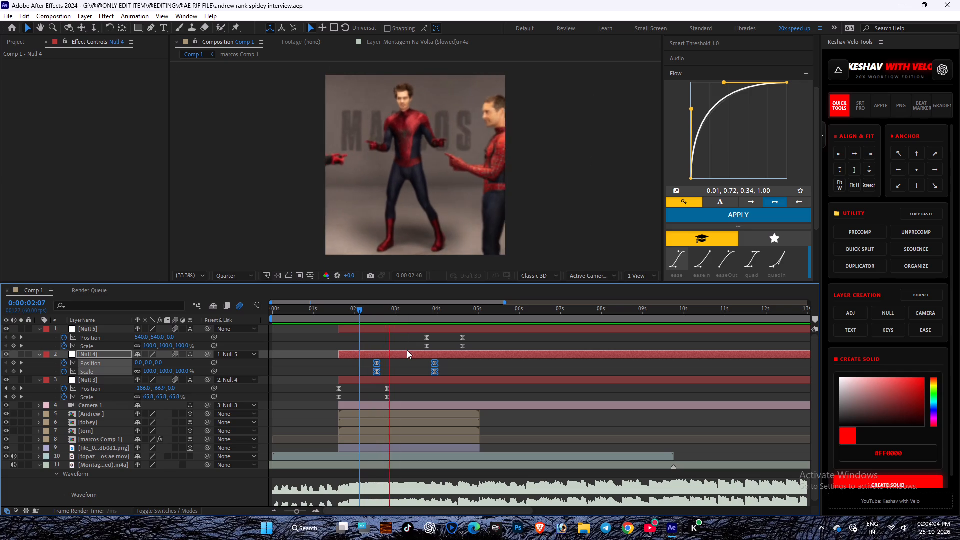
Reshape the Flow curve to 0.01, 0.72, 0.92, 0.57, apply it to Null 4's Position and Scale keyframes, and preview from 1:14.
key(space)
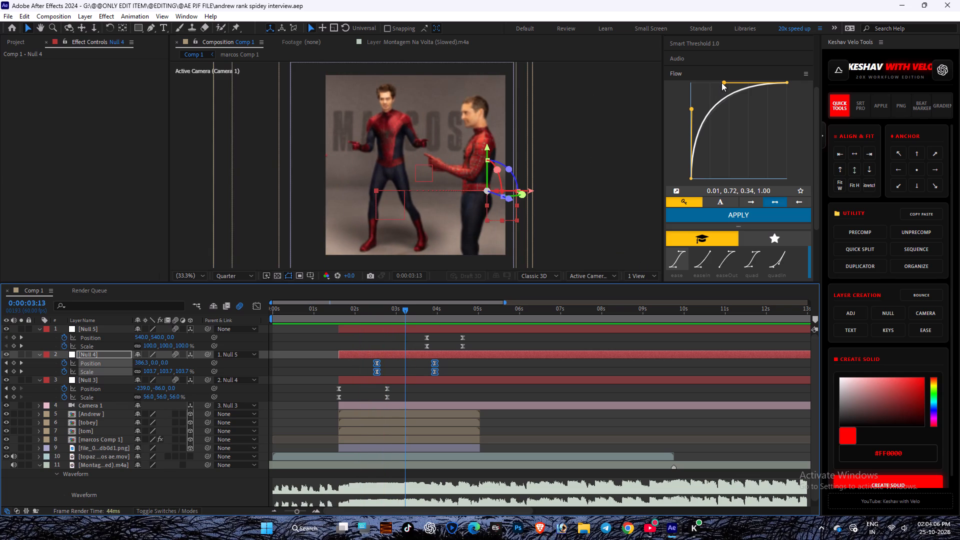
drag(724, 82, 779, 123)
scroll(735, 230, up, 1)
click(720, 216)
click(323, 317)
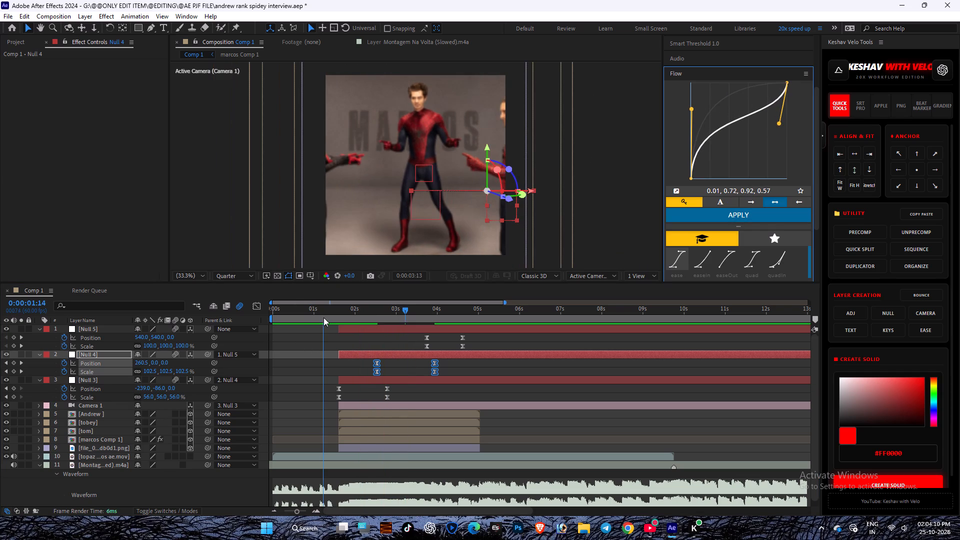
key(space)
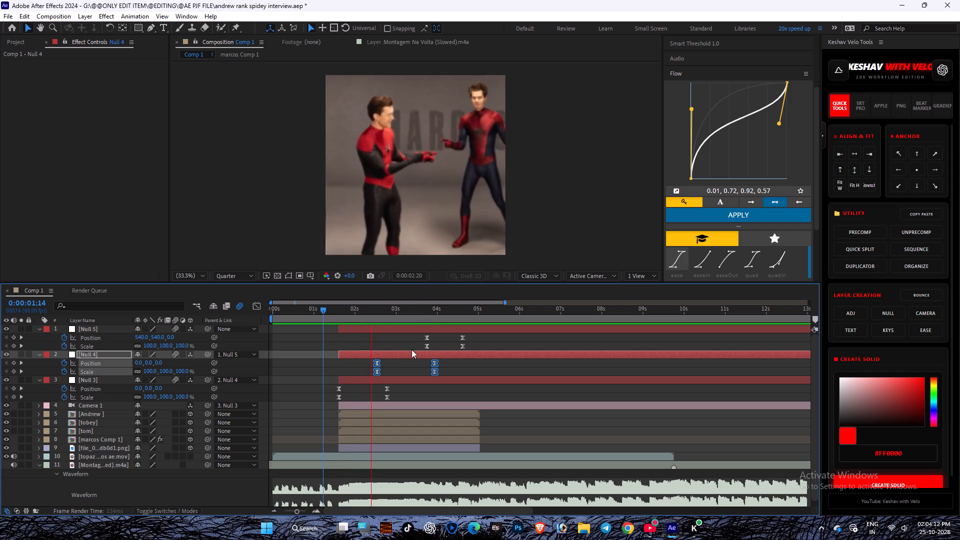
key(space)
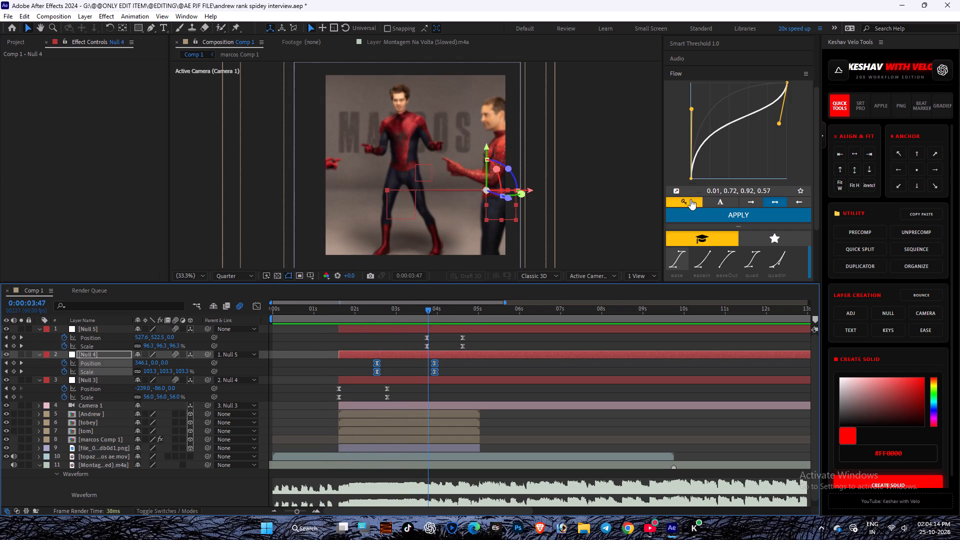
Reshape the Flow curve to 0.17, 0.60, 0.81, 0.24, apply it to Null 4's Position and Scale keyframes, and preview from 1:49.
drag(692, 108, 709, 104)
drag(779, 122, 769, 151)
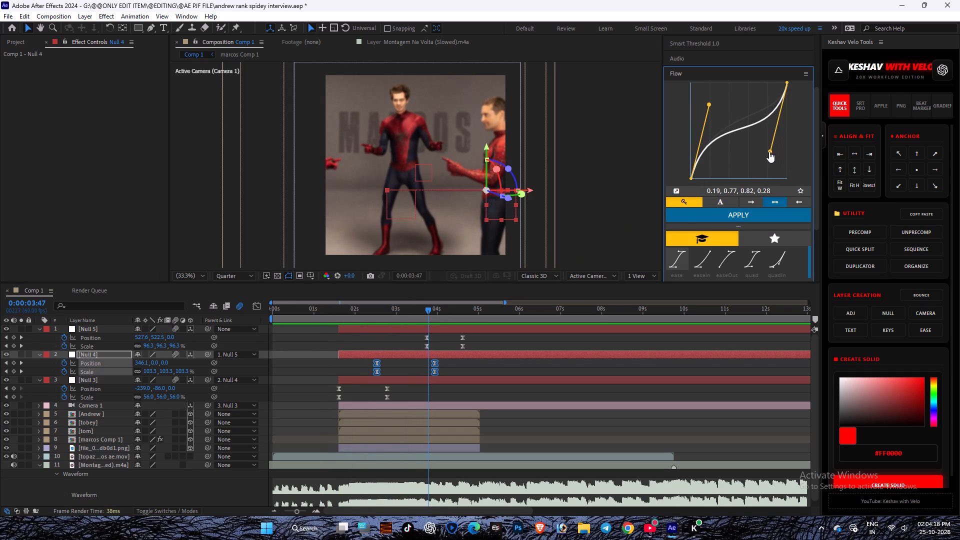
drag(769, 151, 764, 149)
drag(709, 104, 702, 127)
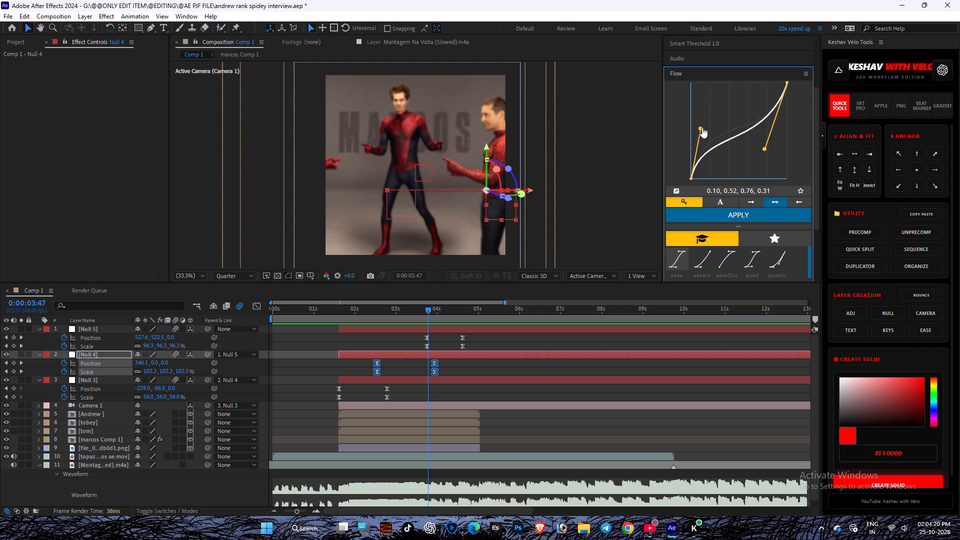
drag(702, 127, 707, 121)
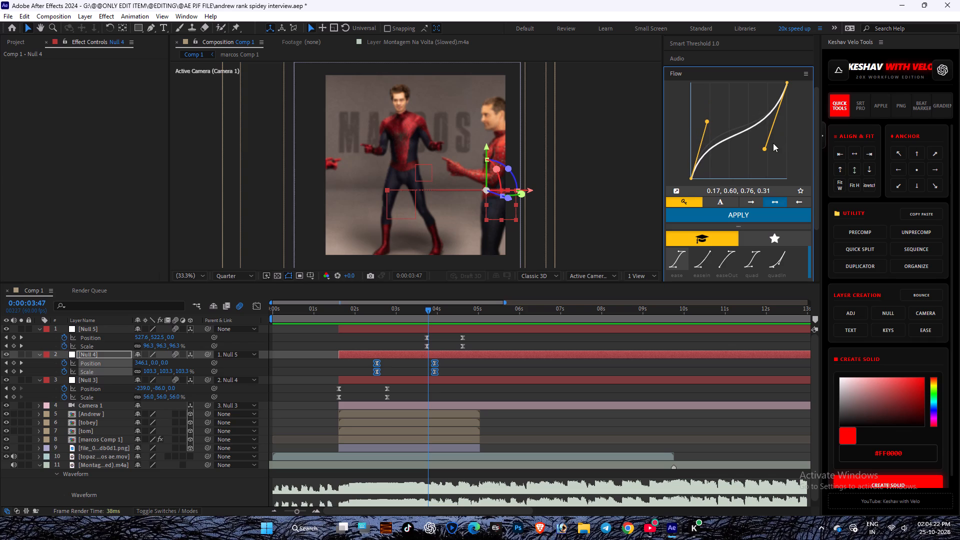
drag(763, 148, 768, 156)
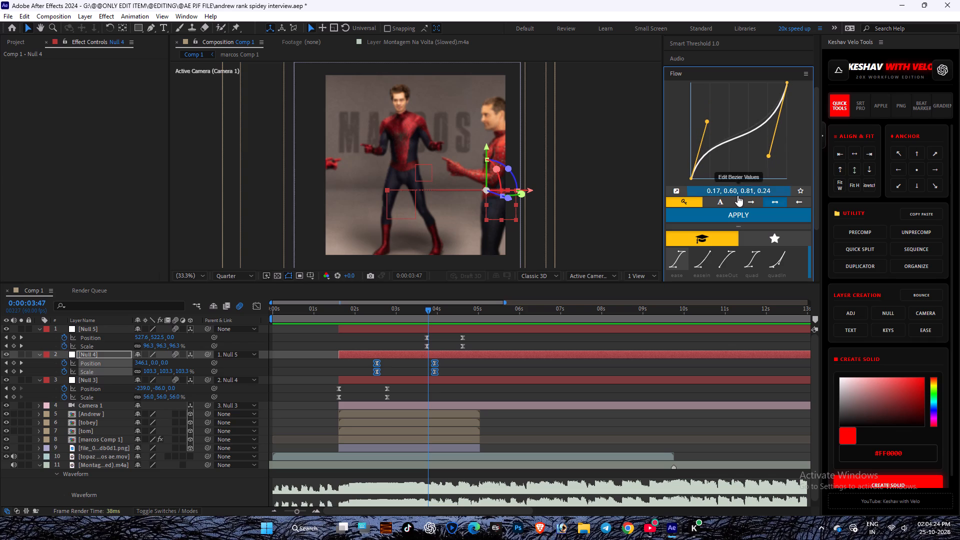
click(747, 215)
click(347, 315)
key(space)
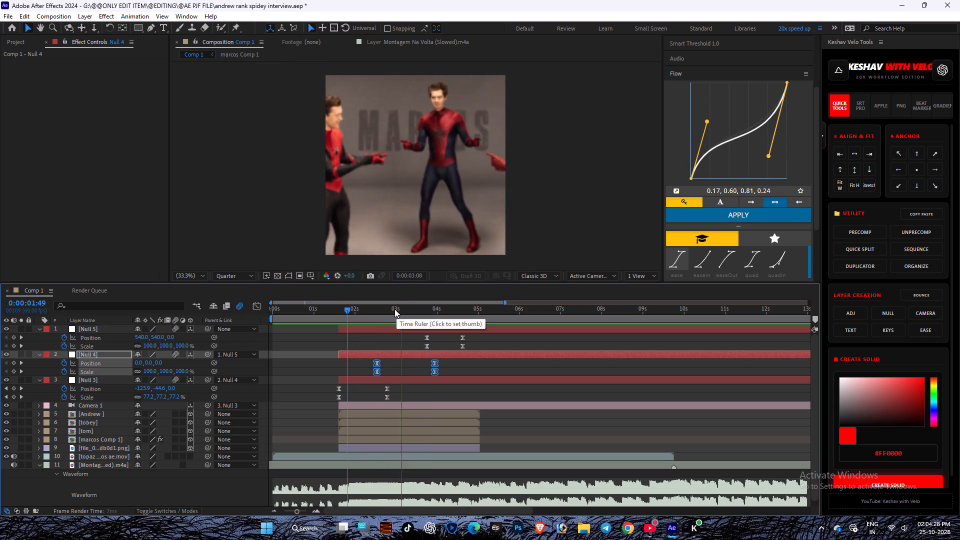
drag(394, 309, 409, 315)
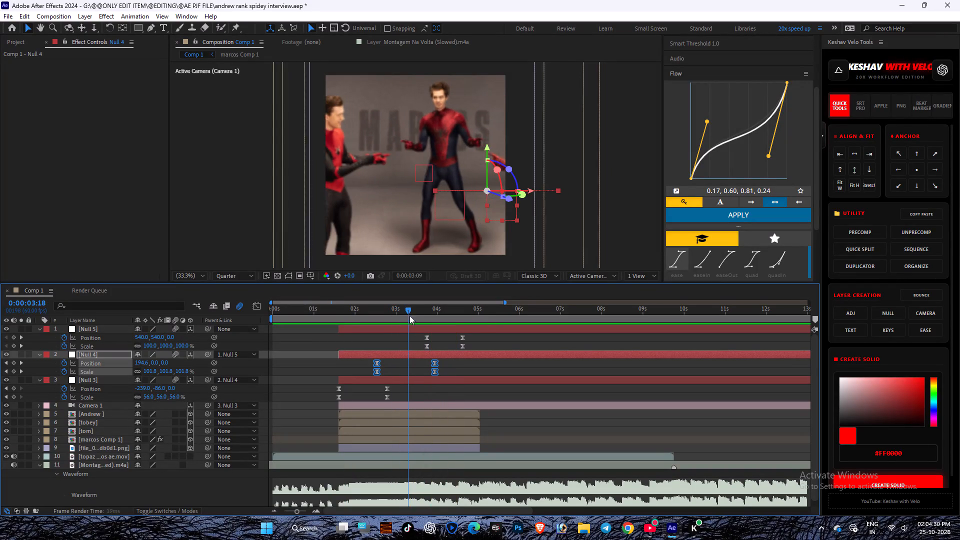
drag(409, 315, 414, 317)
Set the Flow curve to 0.17, 0.60, 0.35, 0.90, apply it to Null 4's Position and Scale keyframes, and start a preview from 2:05.
click(766, 154)
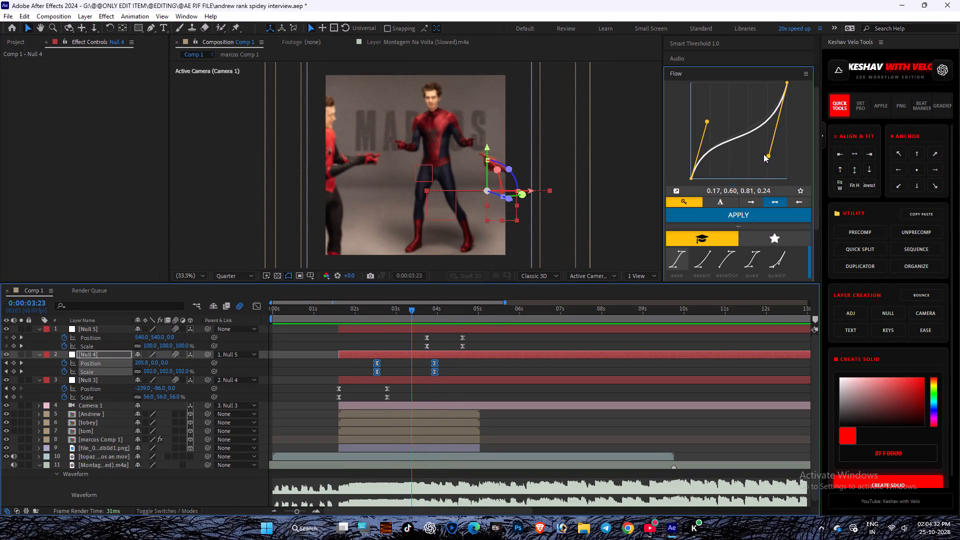
drag(763, 154, 724, 92)
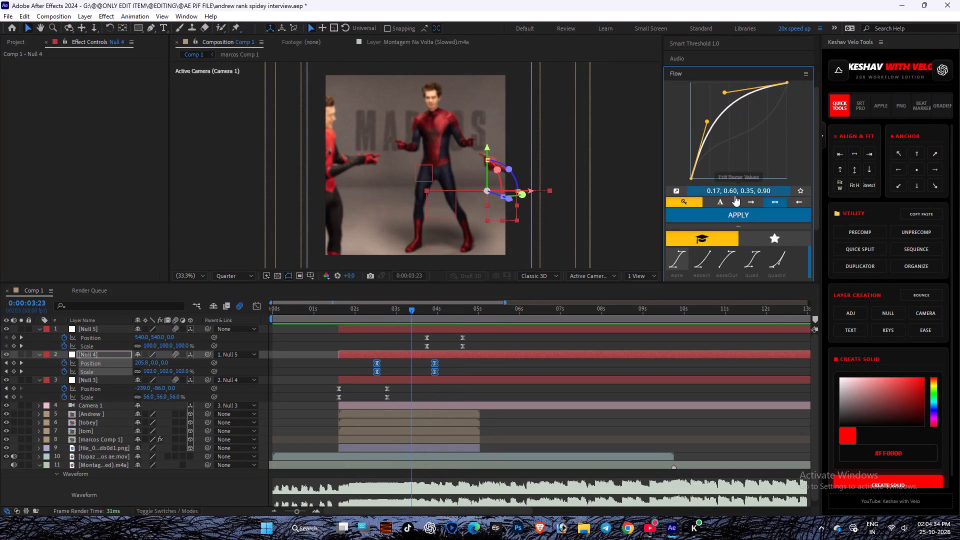
click(747, 211)
drag(388, 311, 358, 311)
key(space)
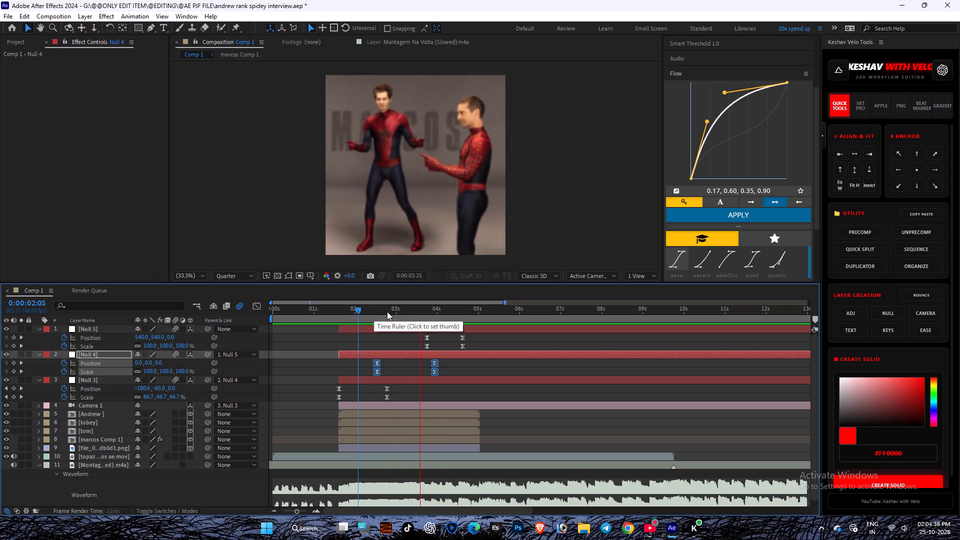
Preview the eased camera move in Comp 1 several times, replaying from before the character layers begin and checking Null 5's final push-in.
click(422, 315)
key(space)
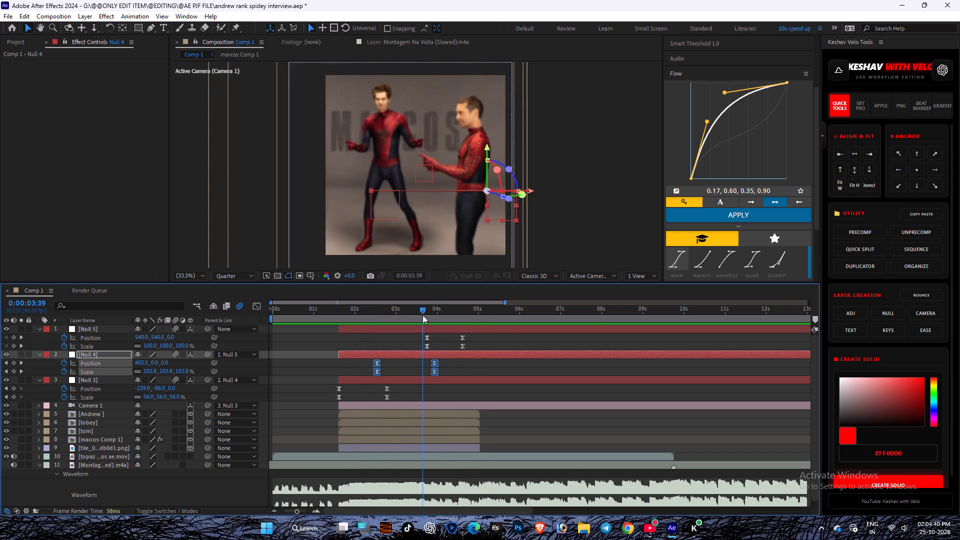
drag(422, 312, 421, 312)
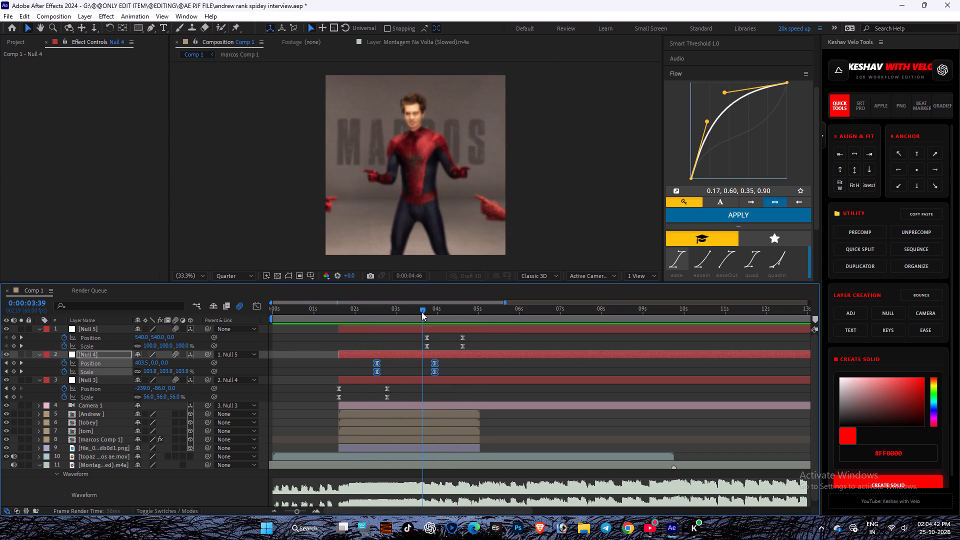
drag(421, 312, 394, 312)
key(space)
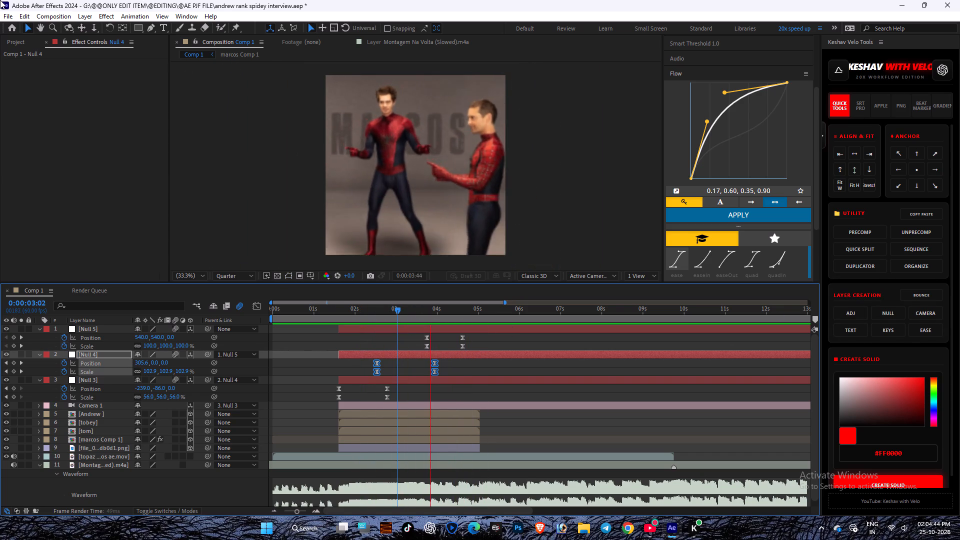
click(330, 307)
key(space)
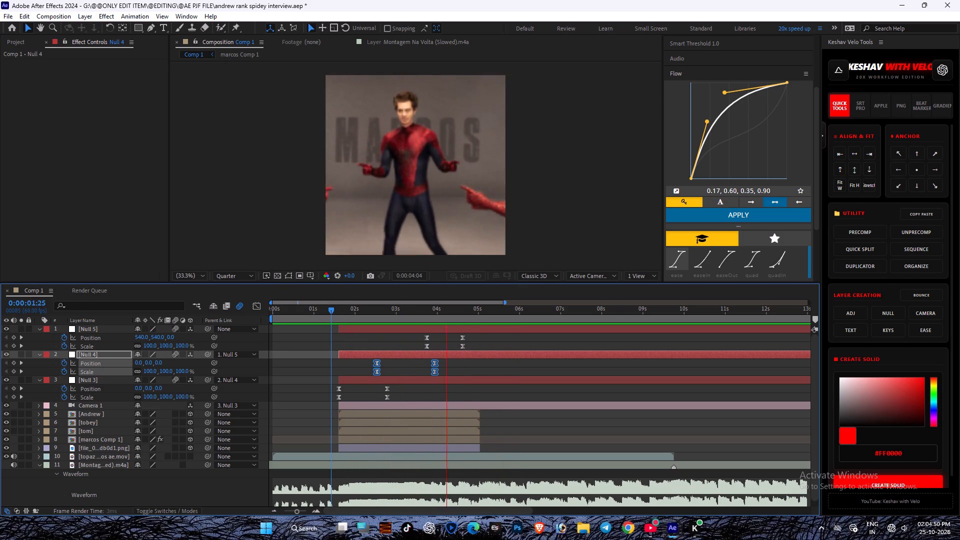
click(329, 315)
key(space)
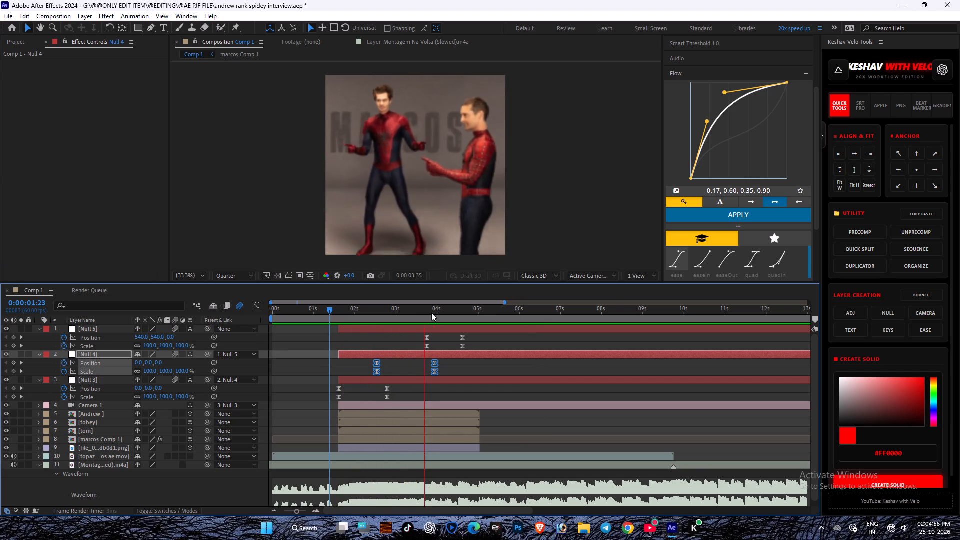
drag(407, 310, 352, 312)
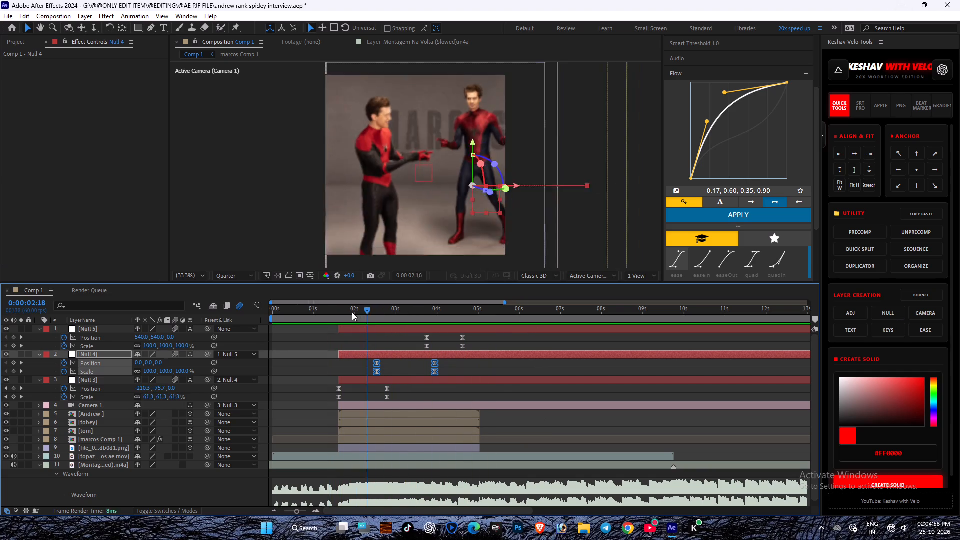
drag(352, 312, 328, 315)
key(space)
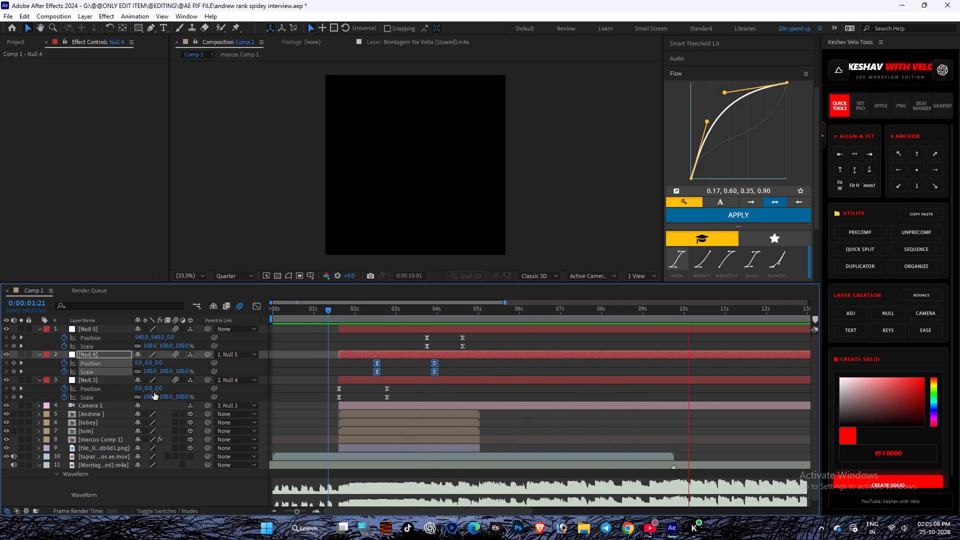
drag(394, 311, 457, 313)
key(space)
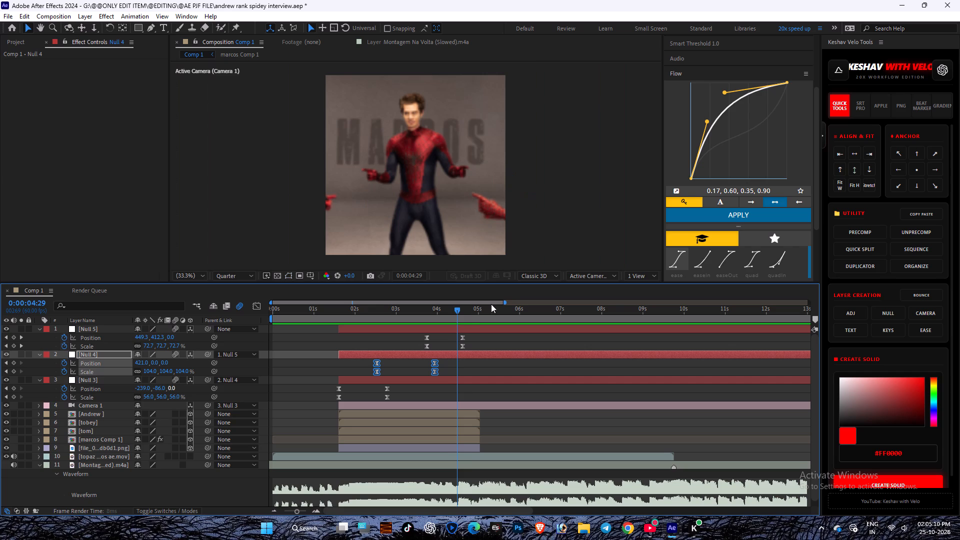
key(space)
Move Null 5's ending Position and Scale keyframes to 5:02, at the end of the character layers, preview the change, and save the project.
drag(485, 310, 479, 313)
drag(448, 332, 473, 353)
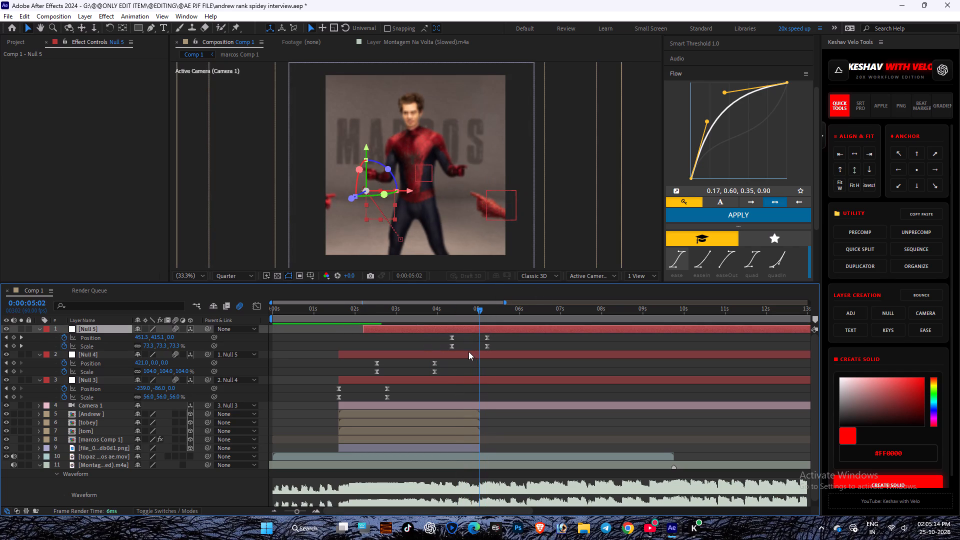
key(ctrl+z)
click(441, 341)
drag(449, 336, 474, 354)
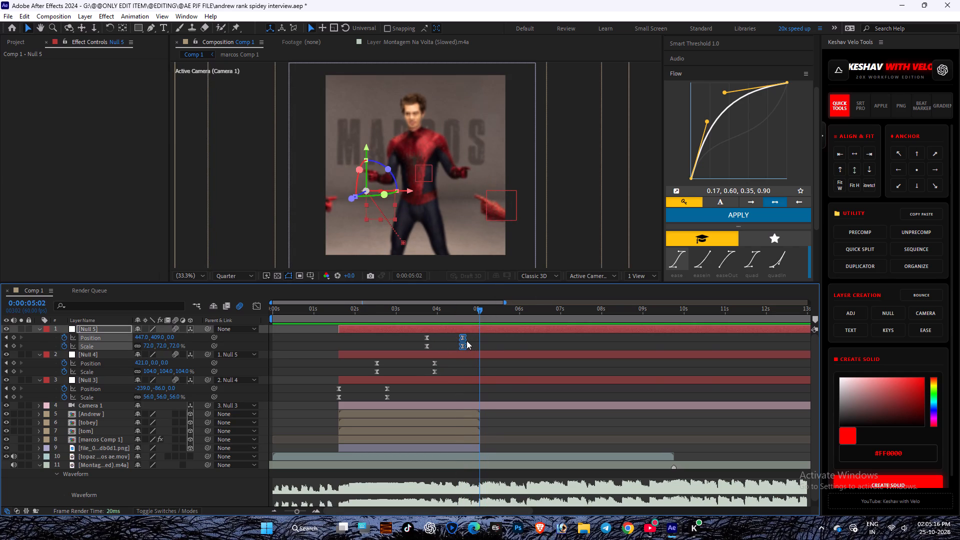
drag(462, 336, 477, 334)
click(495, 336)
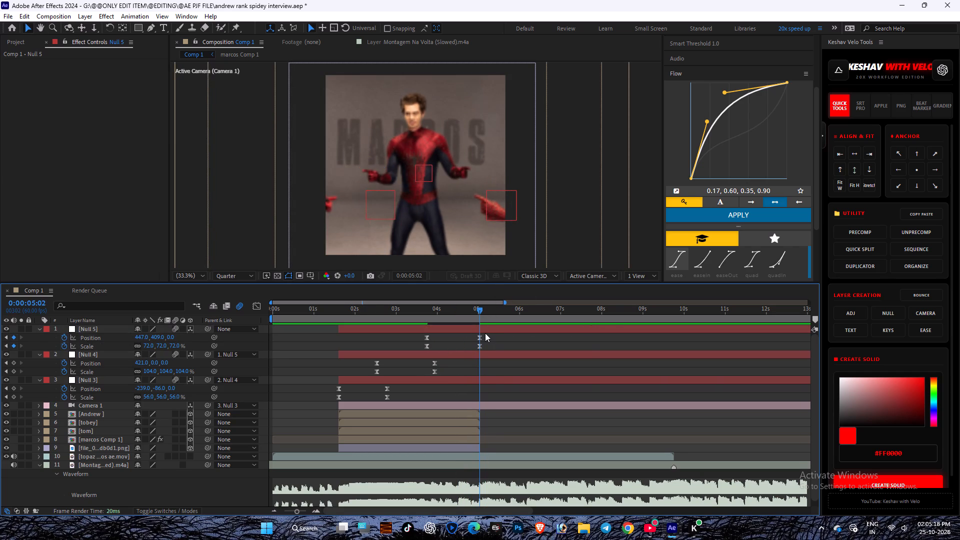
drag(491, 335, 478, 344)
click(497, 343)
drag(481, 314, 393, 314)
key(space)
key(ctrl+s)
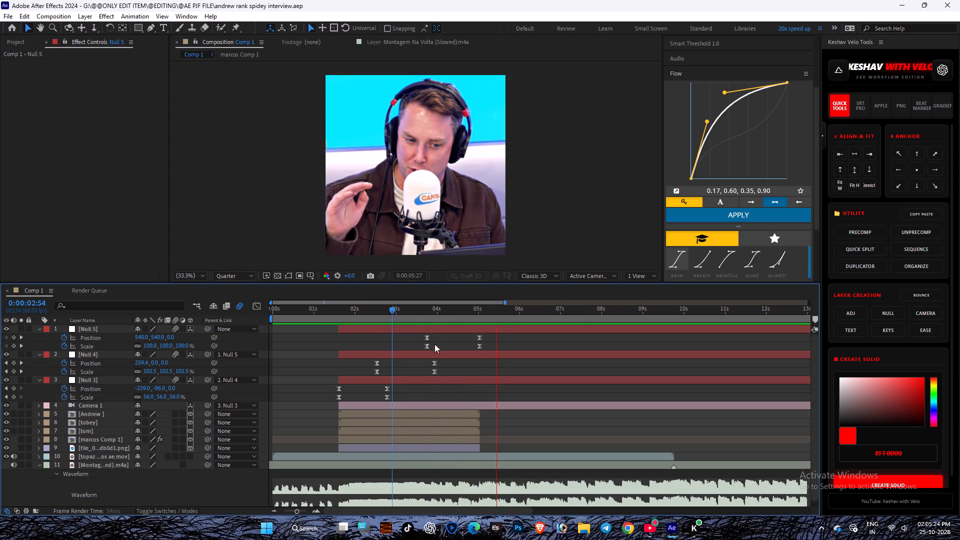
Preview the handover between Null 4 and Null 5, and shift Null 5's starting Position and Scale keyframes slightly later, just before 4 seconds.
click(412, 315)
key(space)
key(space)
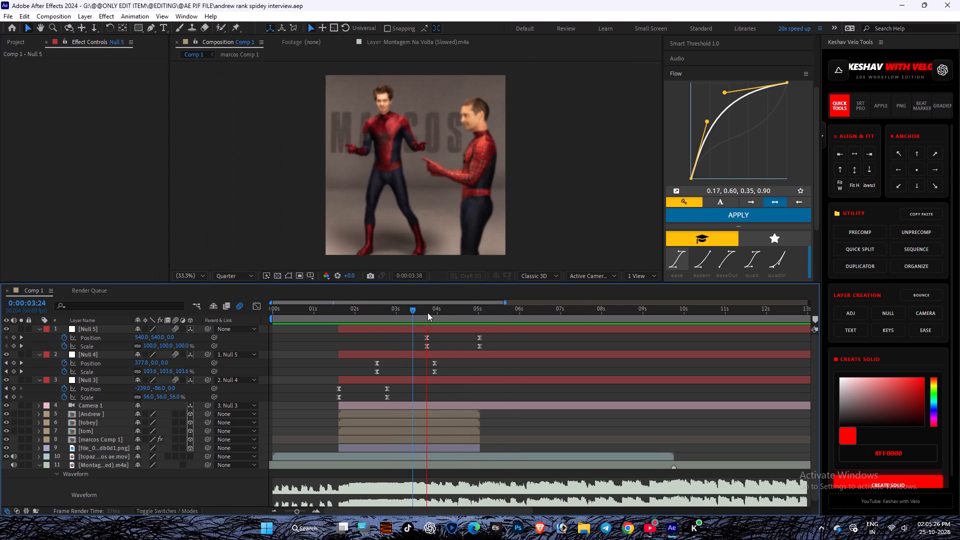
key(space)
key(space)
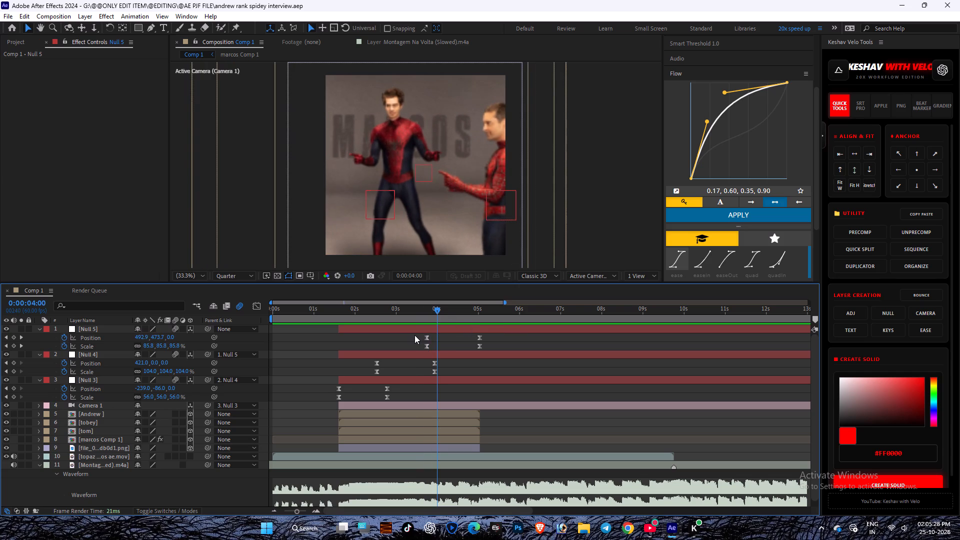
drag(417, 335, 434, 350)
drag(427, 338, 431, 338)
Shift Null 4's ending Position and Scale keyframes slightly later, just past the 4-second mark.
drag(426, 361, 444, 371)
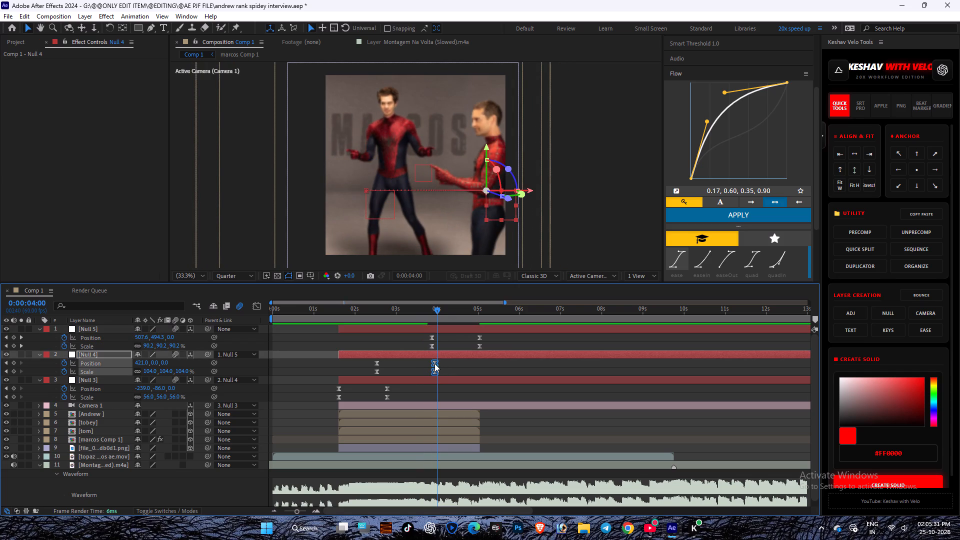
drag(434, 363, 441, 363)
click(453, 368)
Preview the retimed camera move from about 1:37, save the project, and replay the move from 1:13.
drag(443, 303, 438, 303)
drag(428, 308, 327, 308)
key(space)
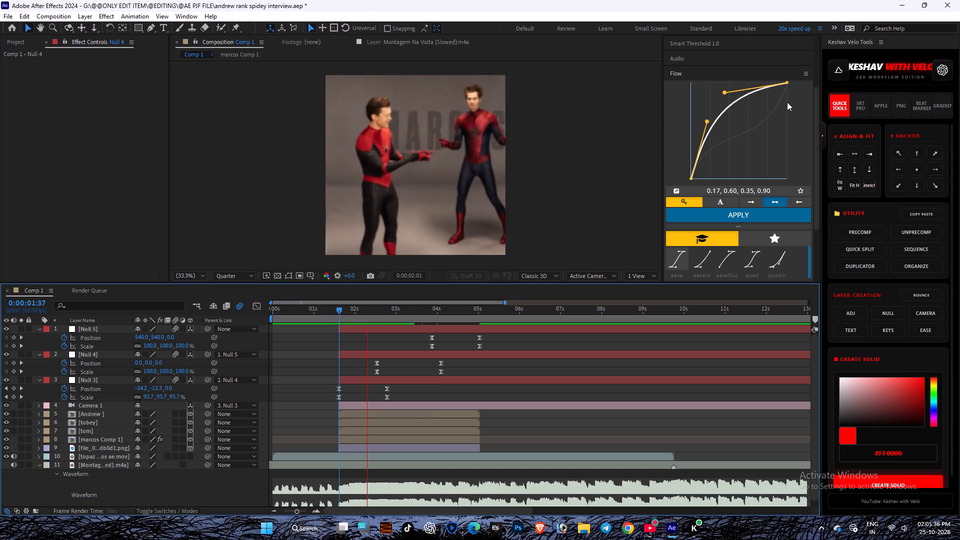
scroll(595, 404, down, 1)
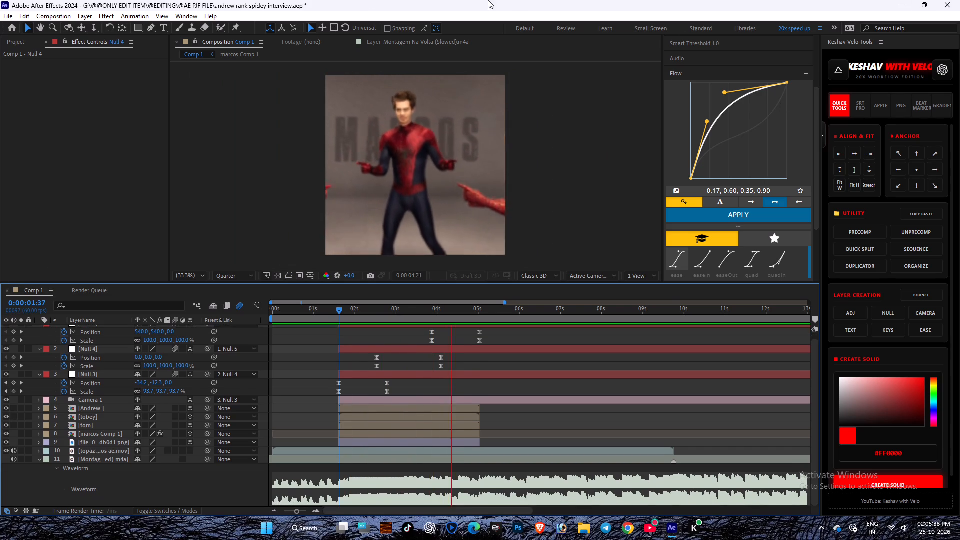
scroll(132, 0, down, 1)
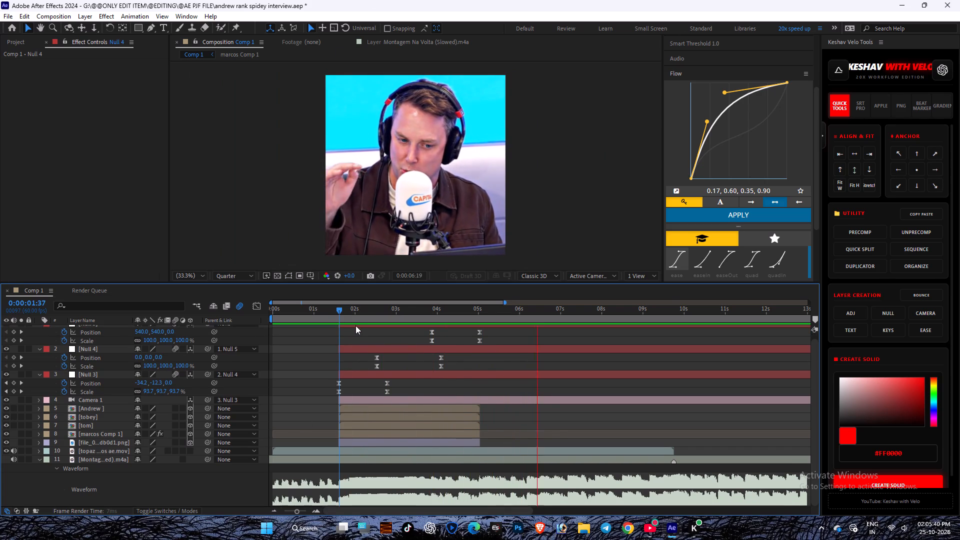
drag(338, 309, 322, 309)
key(ctrl+s)
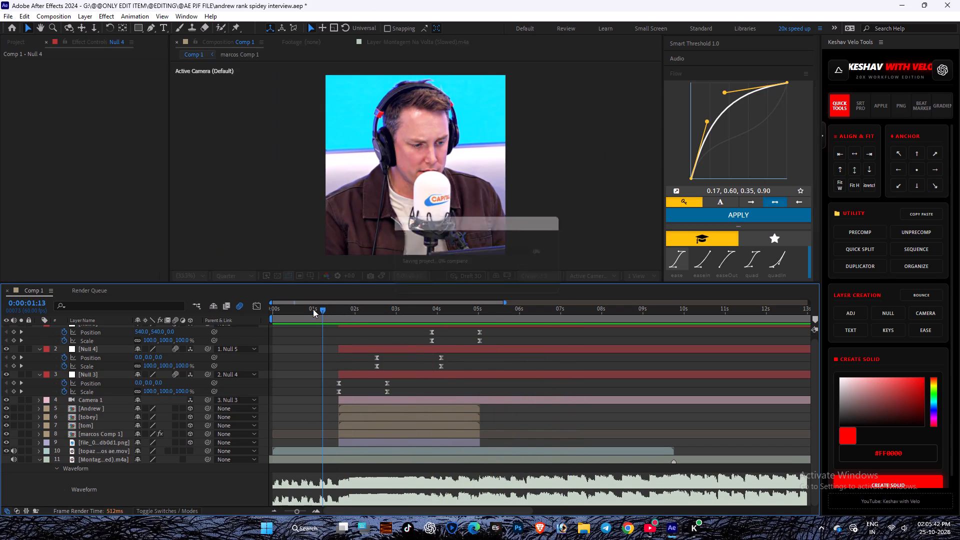
key(space)
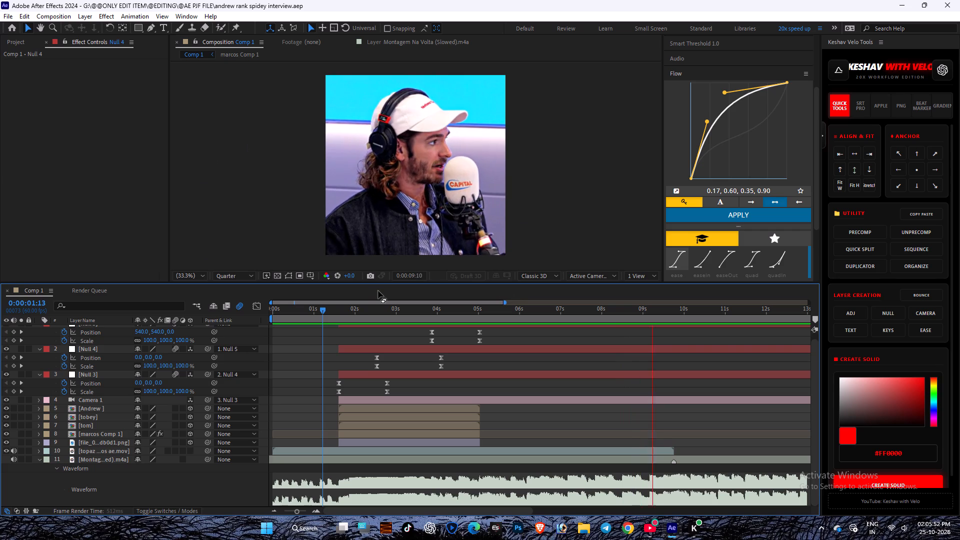
drag(340, 307, 343, 312)
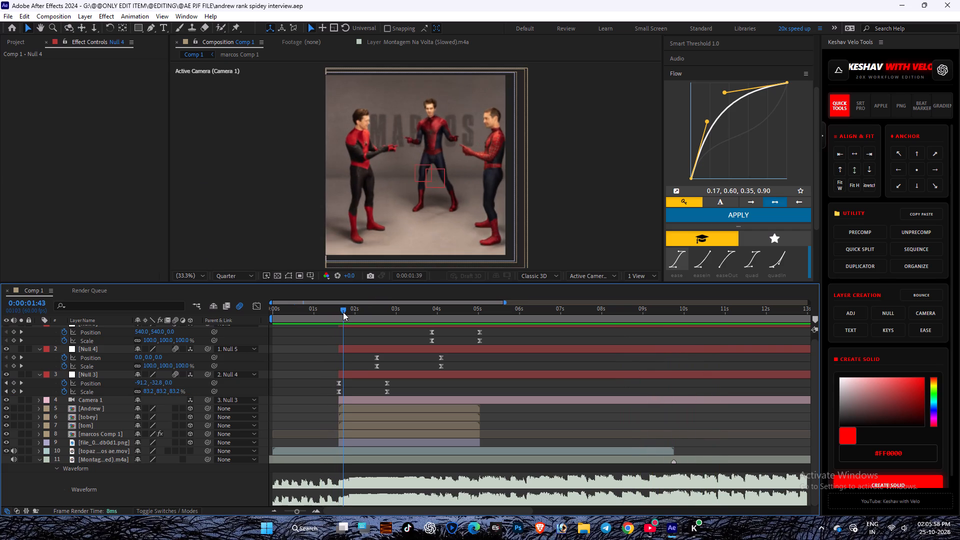
Scrub the camera move between about 1:36 and 4:06 to examine the framing and handovers between the nulls.
drag(343, 312, 389, 319)
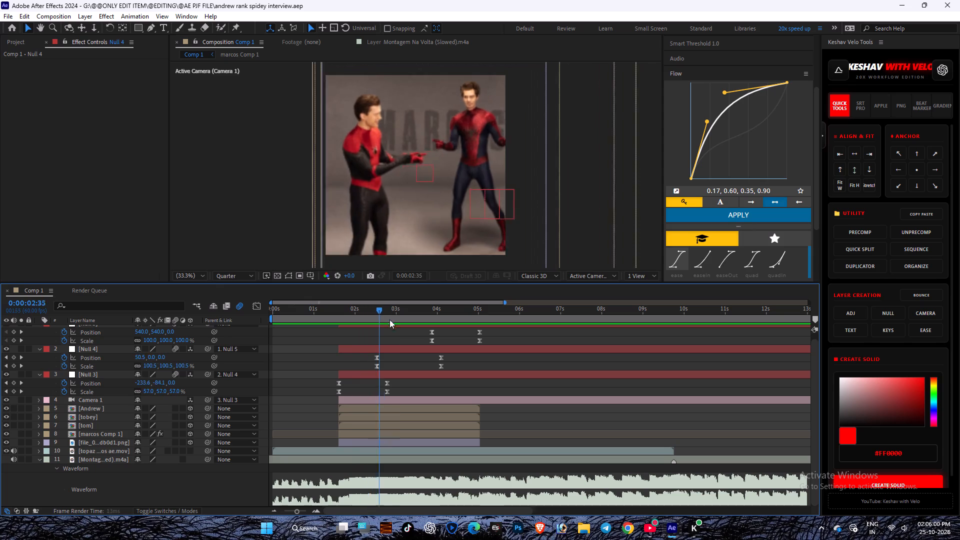
drag(389, 319, 440, 342)
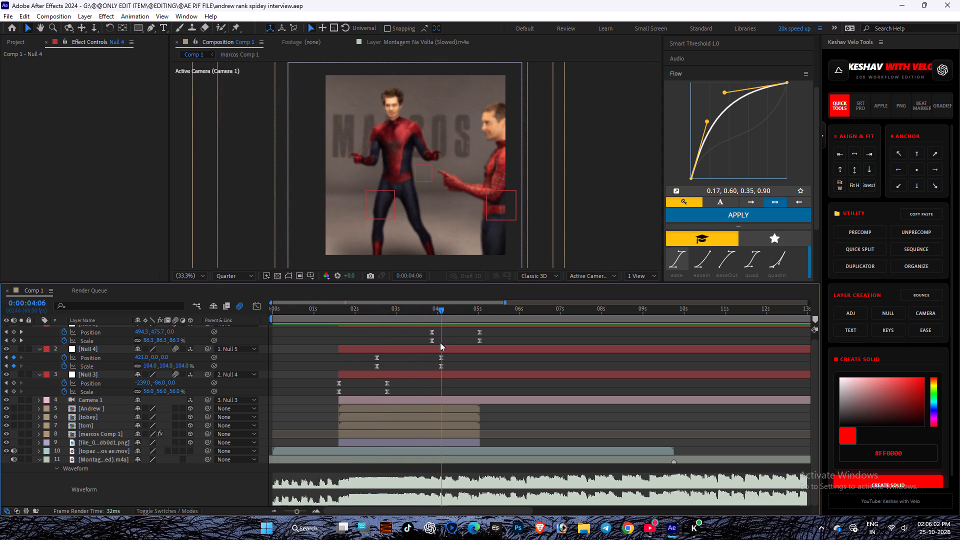
drag(440, 342, 362, 353)
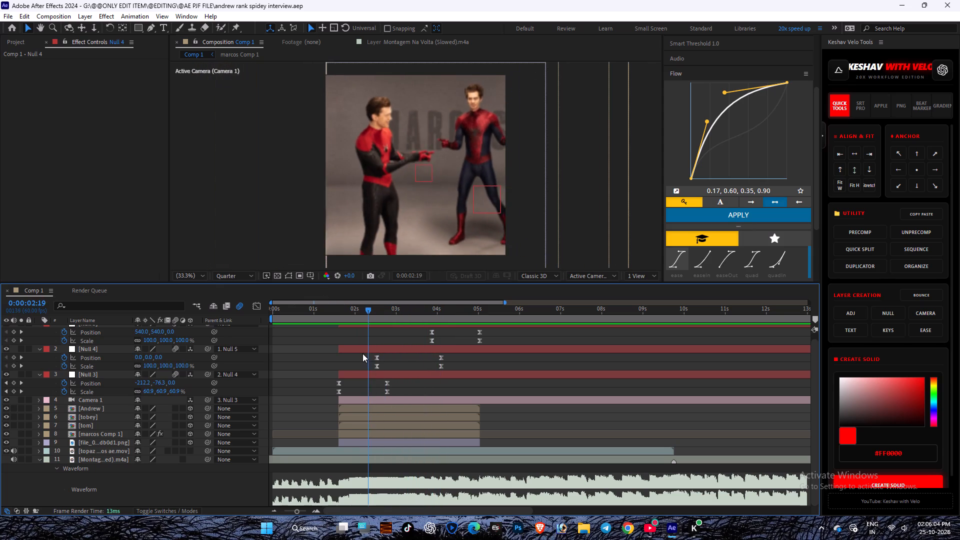
drag(362, 353, 367, 358)
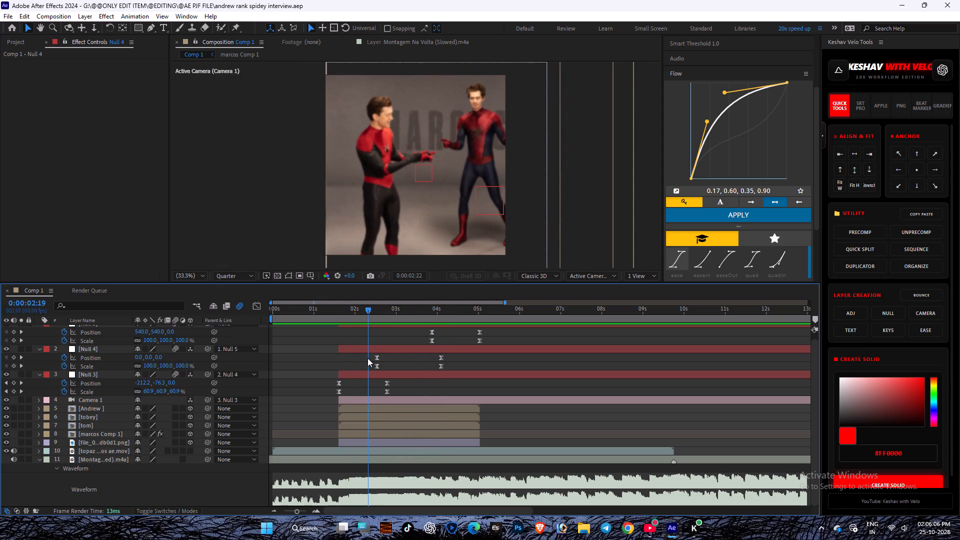
drag(367, 358, 343, 476)
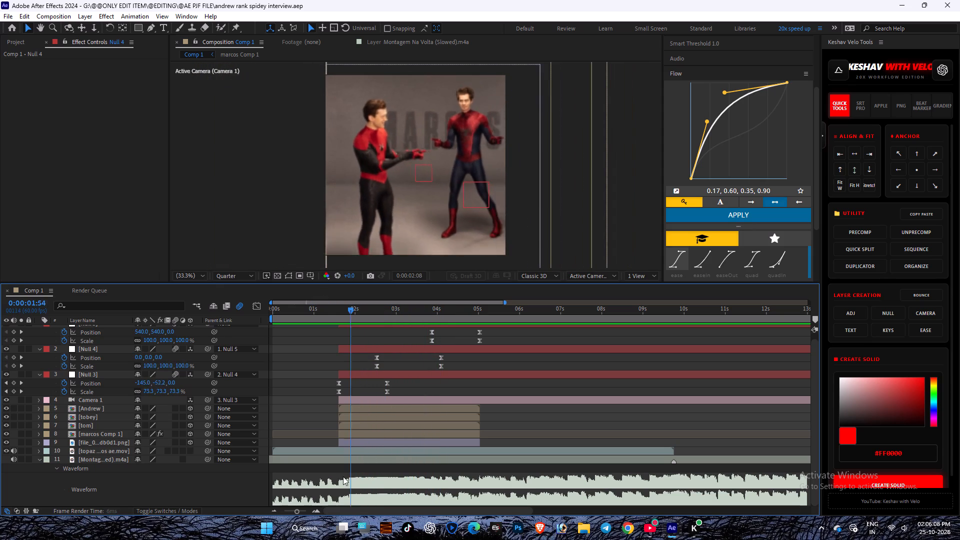
drag(343, 476, 337, 449)
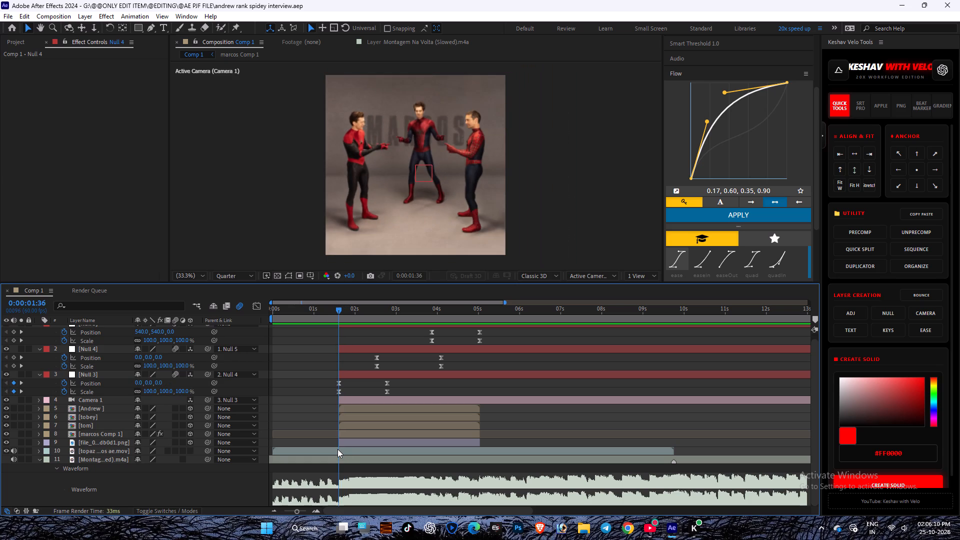
drag(337, 449, 365, 449)
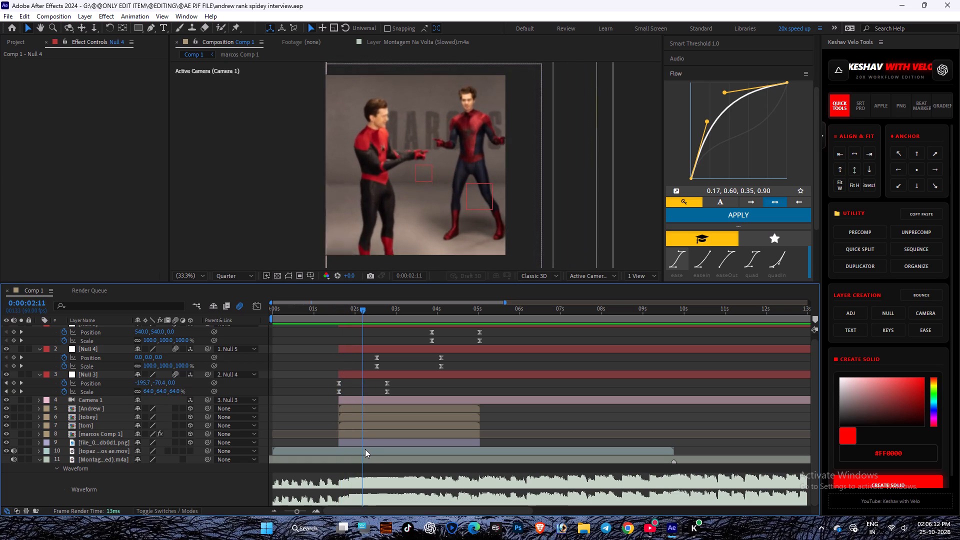
drag(365, 449, 401, 458)
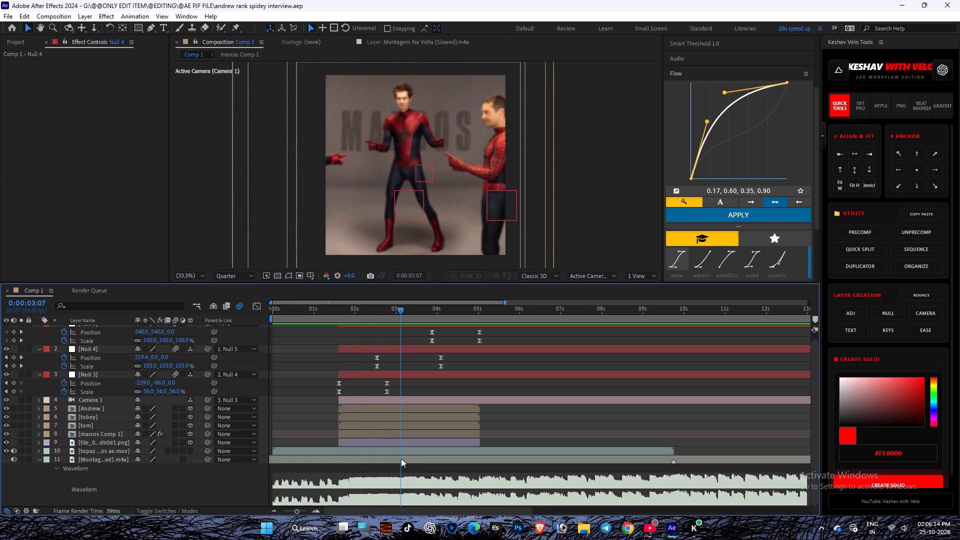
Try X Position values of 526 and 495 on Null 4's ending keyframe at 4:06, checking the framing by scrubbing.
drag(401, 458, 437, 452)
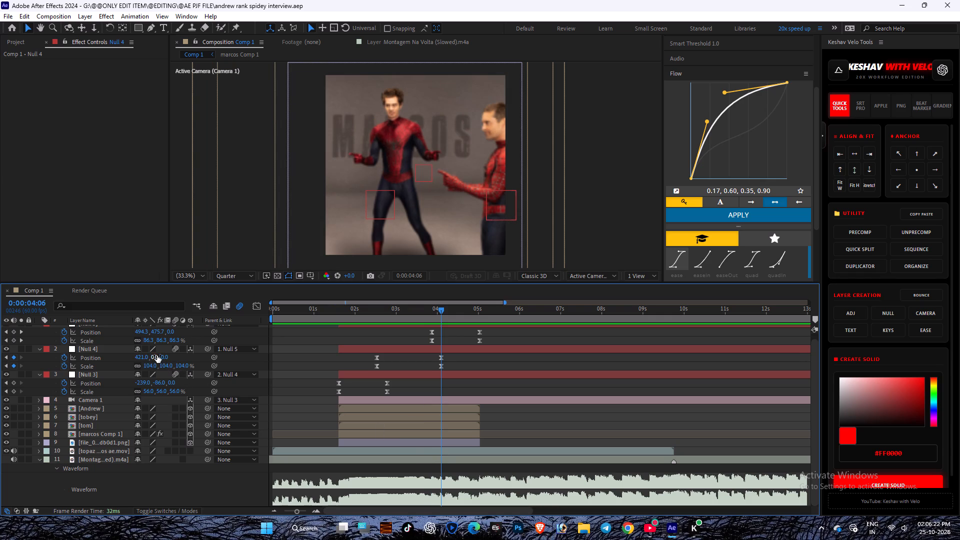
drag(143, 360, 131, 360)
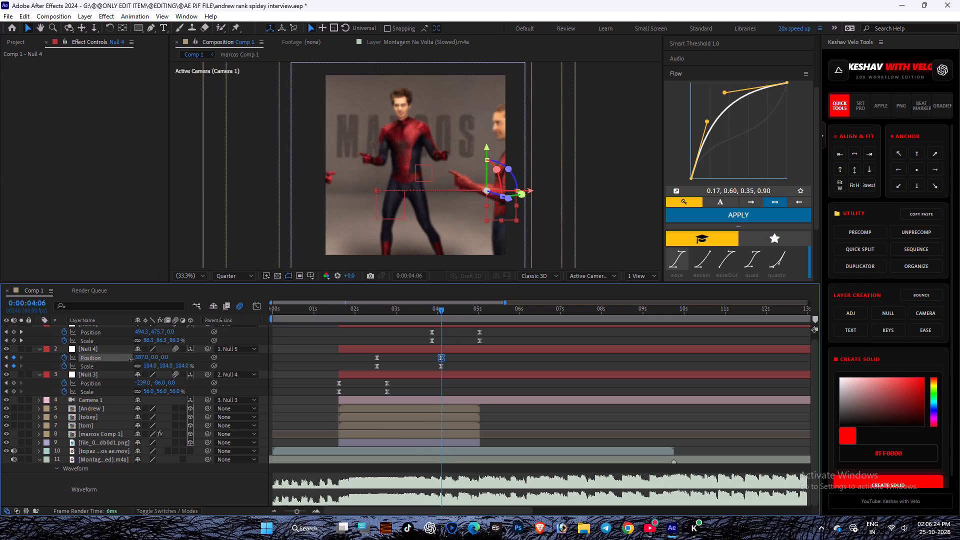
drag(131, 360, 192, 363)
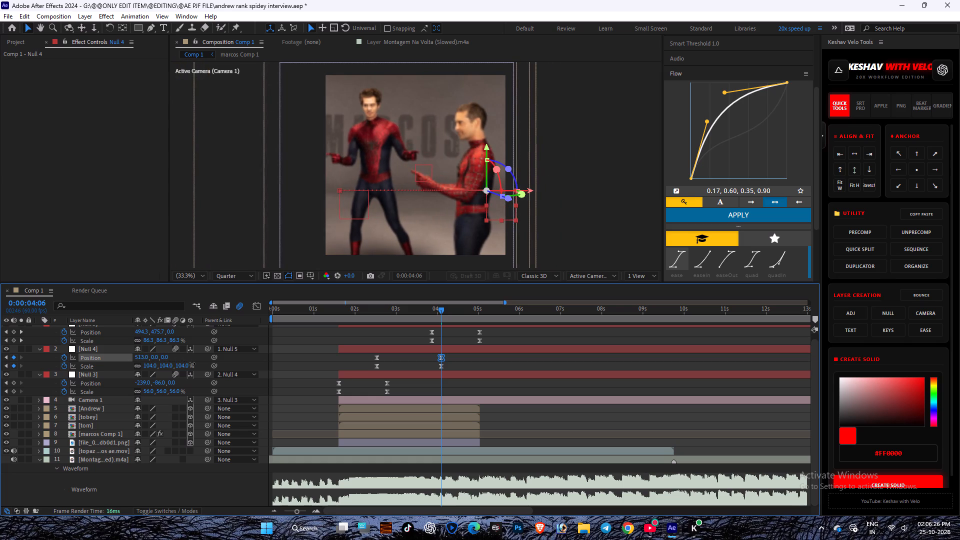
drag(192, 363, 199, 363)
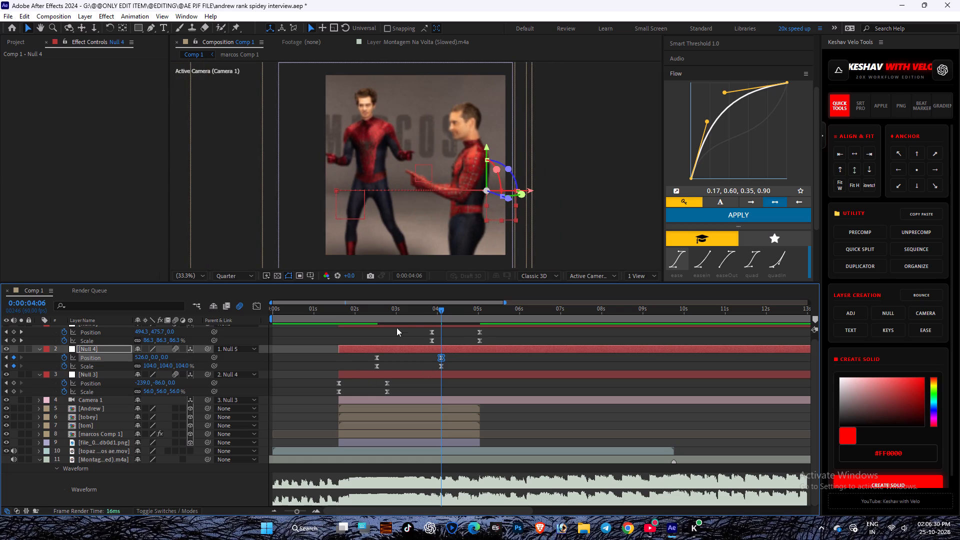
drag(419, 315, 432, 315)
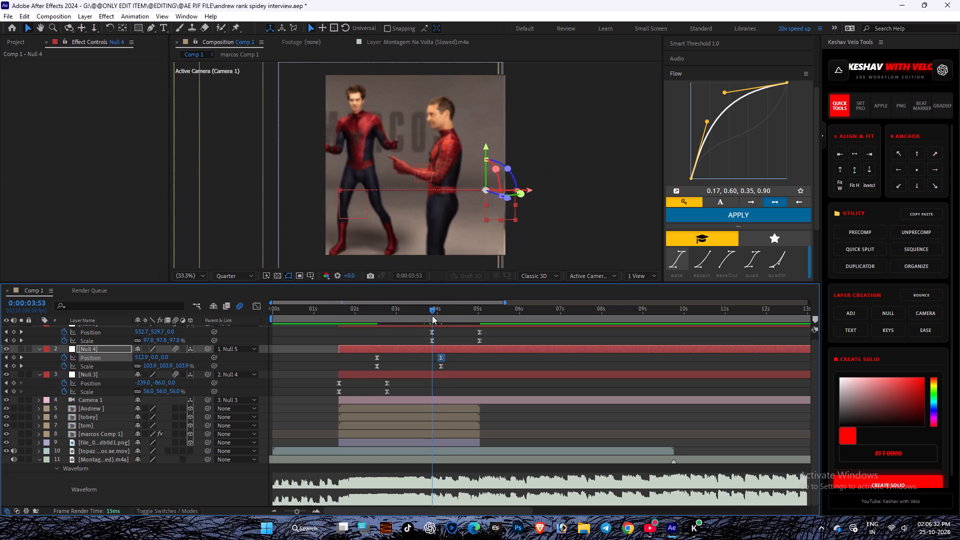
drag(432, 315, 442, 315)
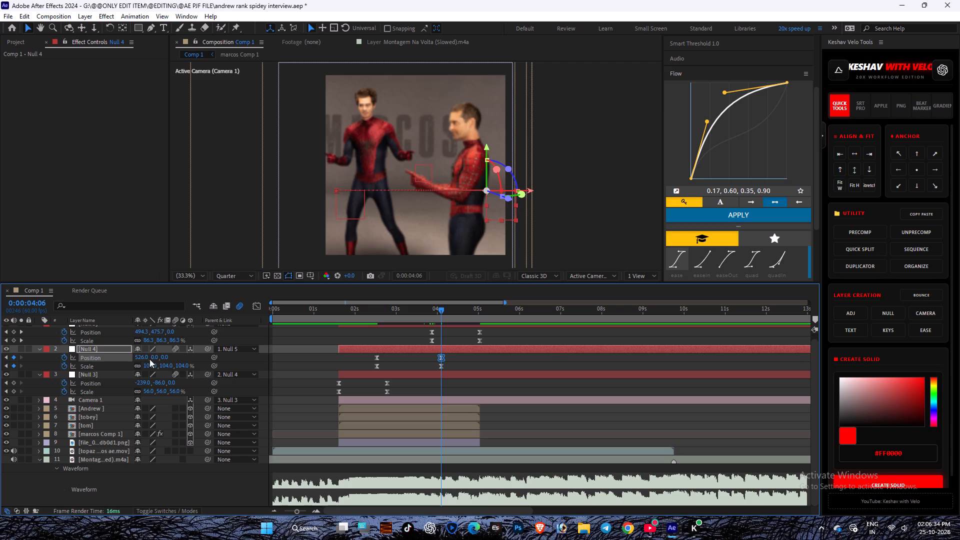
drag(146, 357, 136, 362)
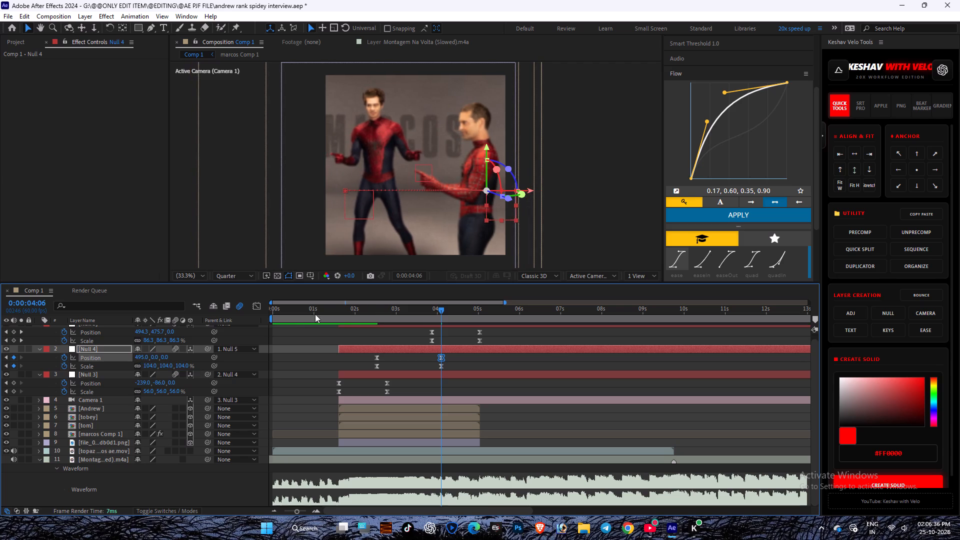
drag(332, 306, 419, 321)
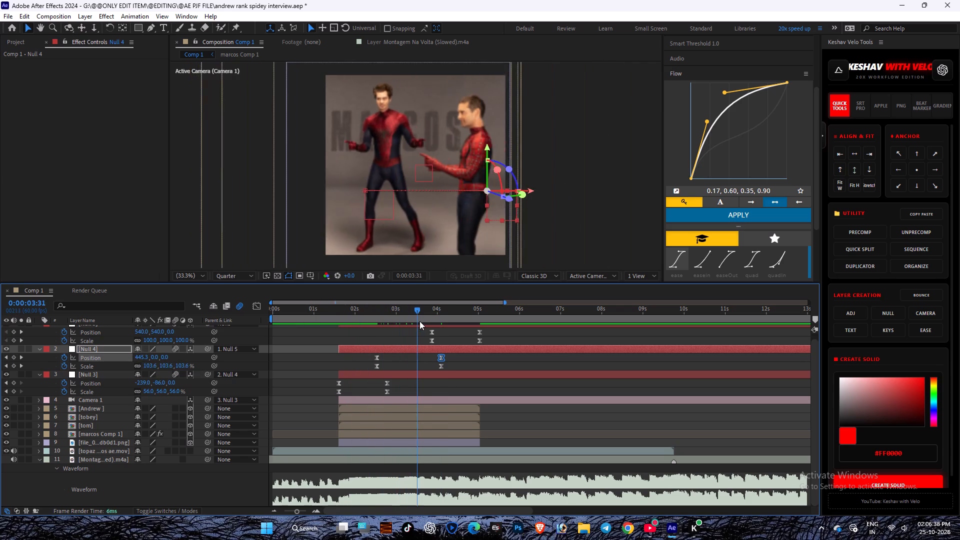
Set Null 4's X Position to 470 on its ending keyframe at 4:06 and scrub through the camera move to check it.
drag(419, 321, 444, 321)
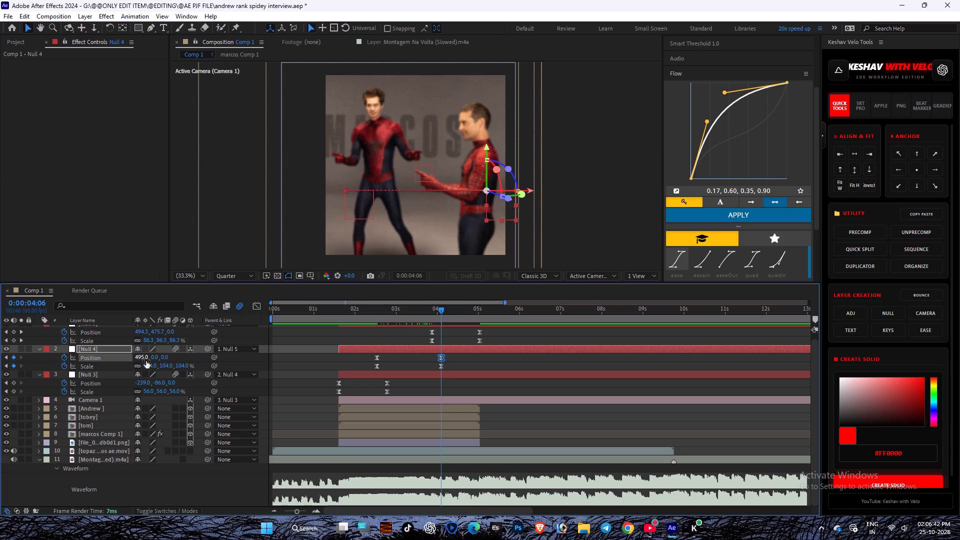
click(146, 361)
key(4)
text(70)
key(Return)
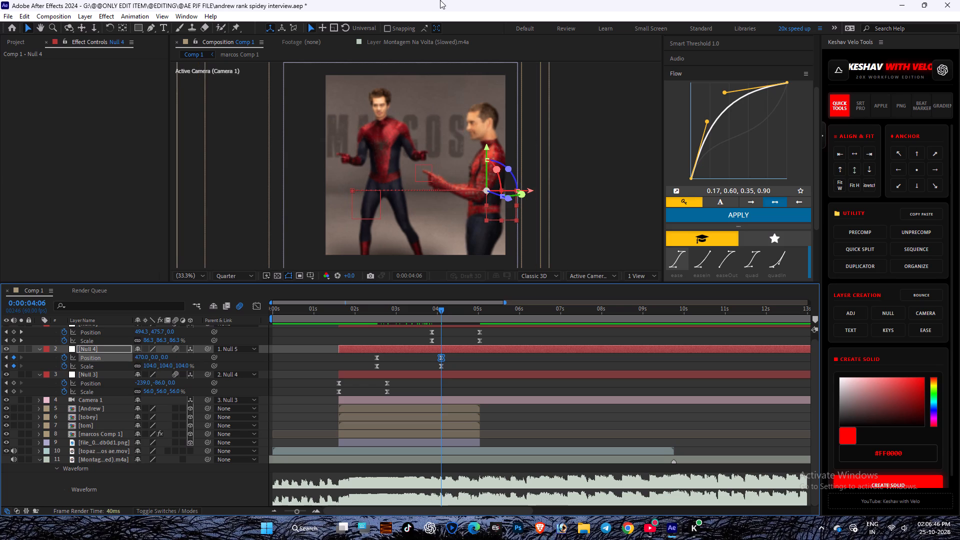
click(412, 313)
scroll(412, 313, up, 1)
drag(410, 310, 432, 317)
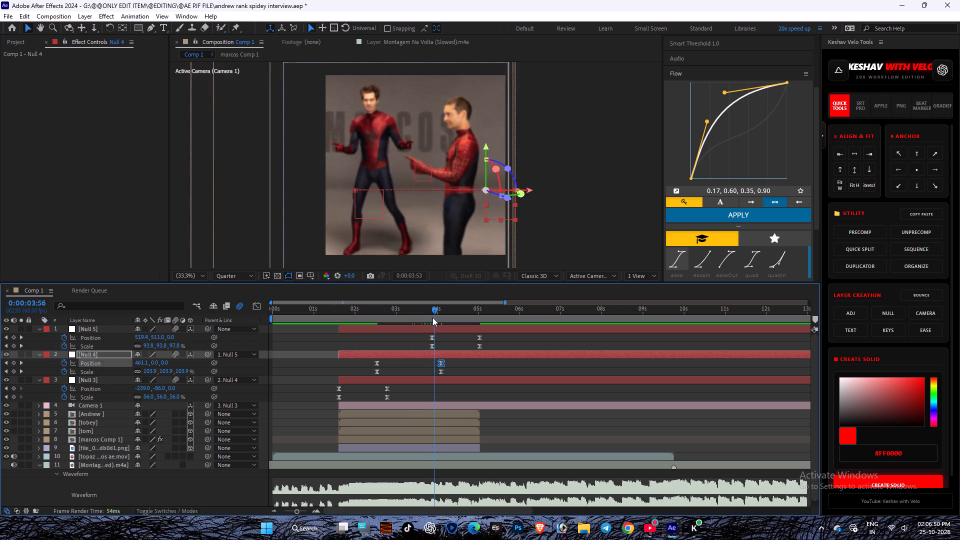
drag(432, 317, 427, 343)
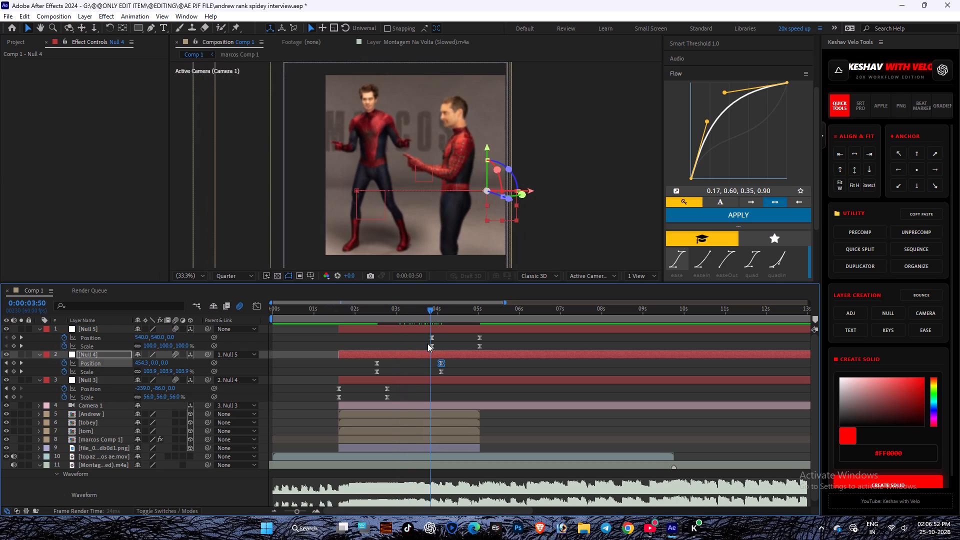
drag(427, 343, 359, 349)
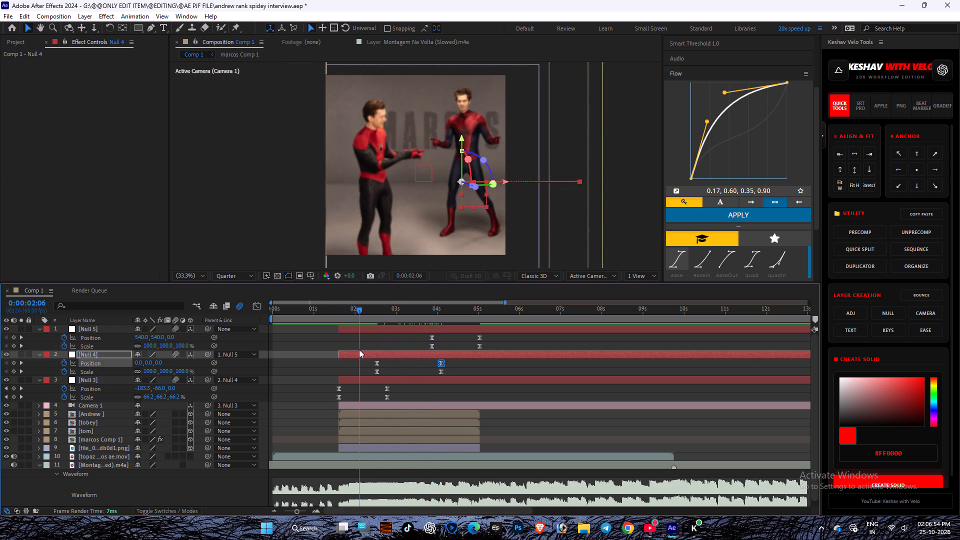
drag(359, 349, 384, 362)
scroll(365, 352, up, 1)
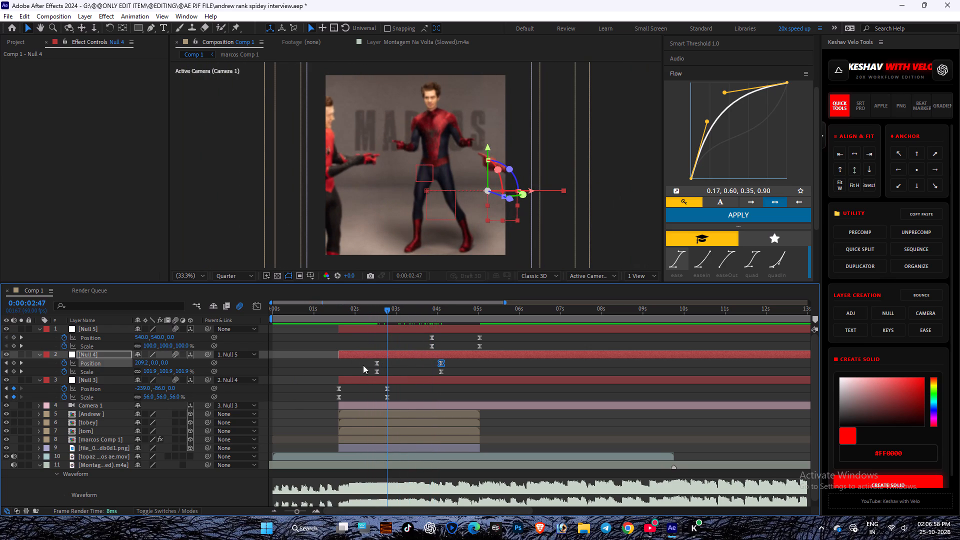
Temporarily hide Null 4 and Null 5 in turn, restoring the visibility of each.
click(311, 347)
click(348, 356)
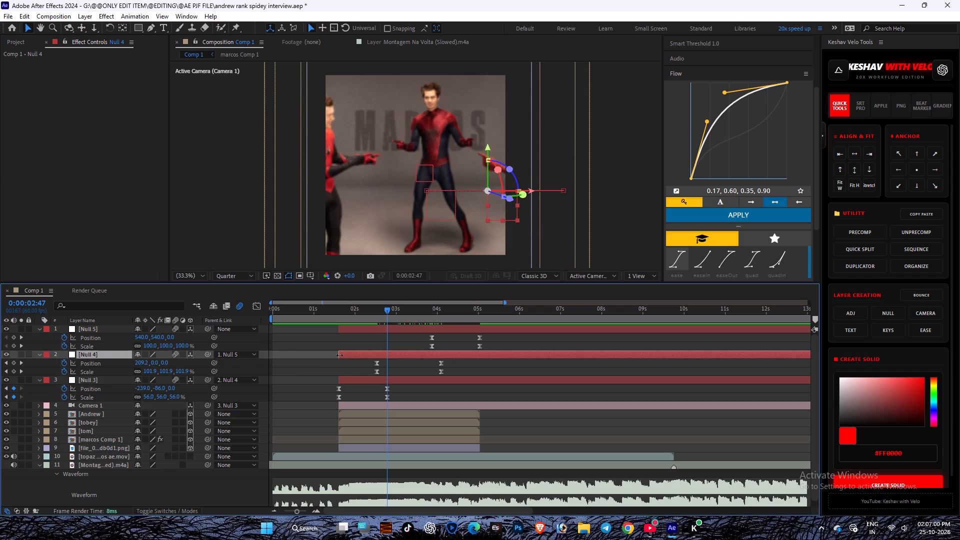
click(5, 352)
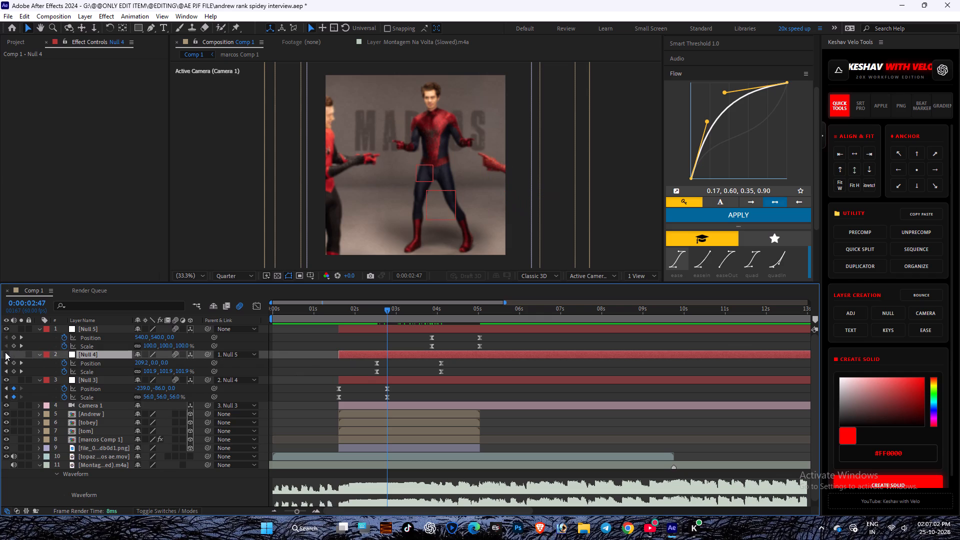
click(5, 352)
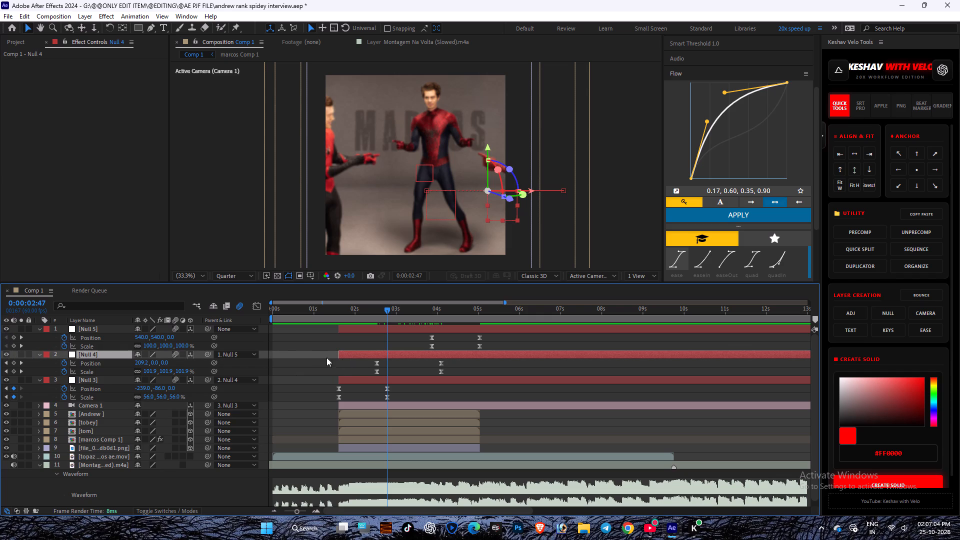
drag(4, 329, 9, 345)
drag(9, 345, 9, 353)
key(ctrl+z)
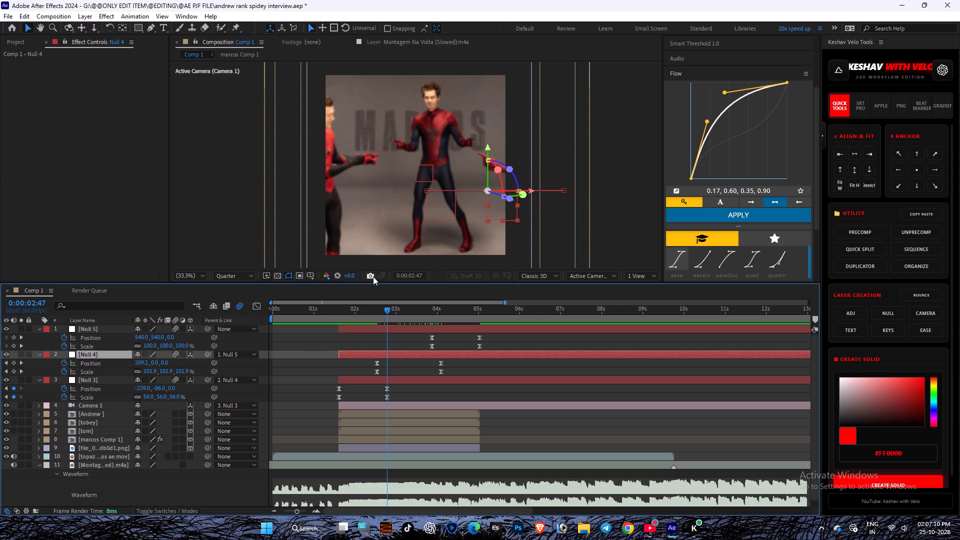
Set Null 3's X Position to -218 on its ending keyframe at 2:47 and scrub the move from Tom to Andrew.
drag(355, 310, 370, 317)
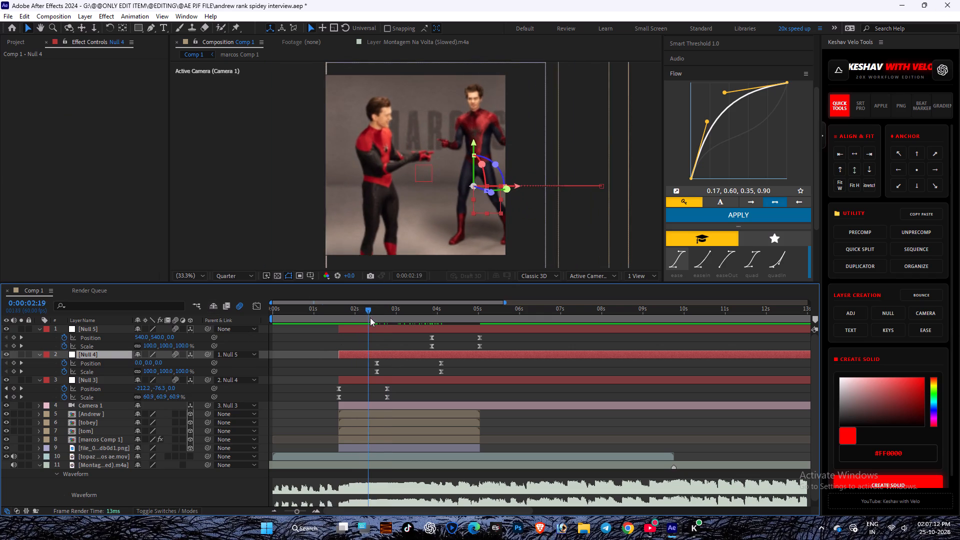
drag(370, 317, 388, 325)
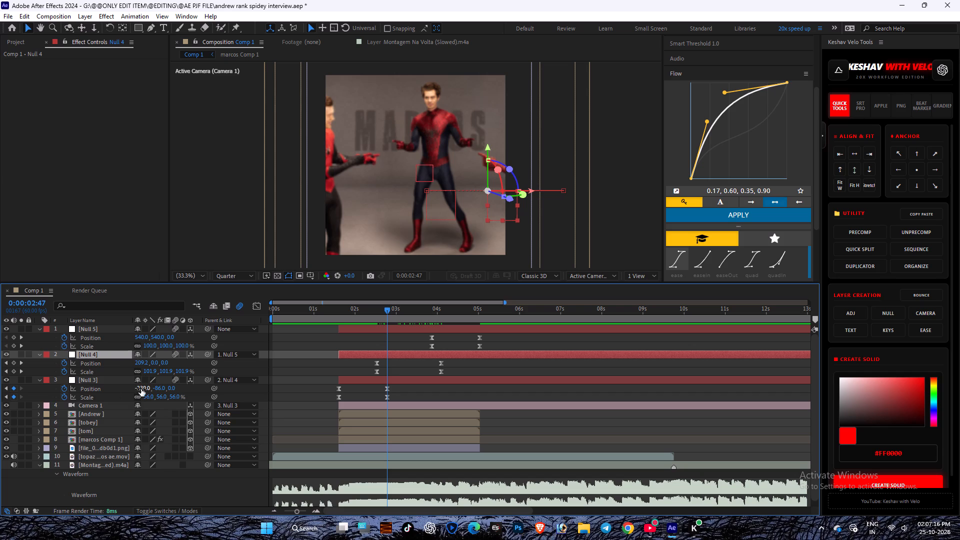
drag(141, 389, 149, 386)
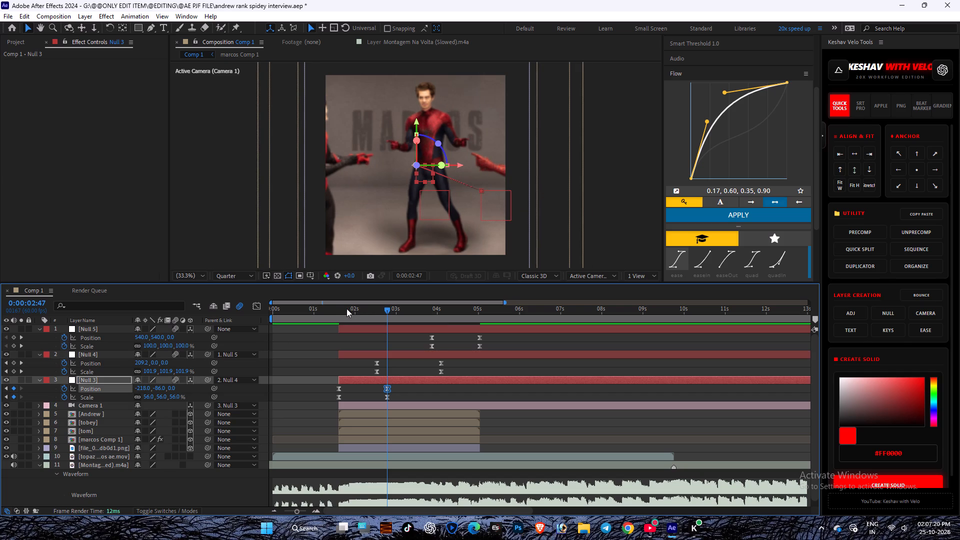
drag(342, 308, 359, 316)
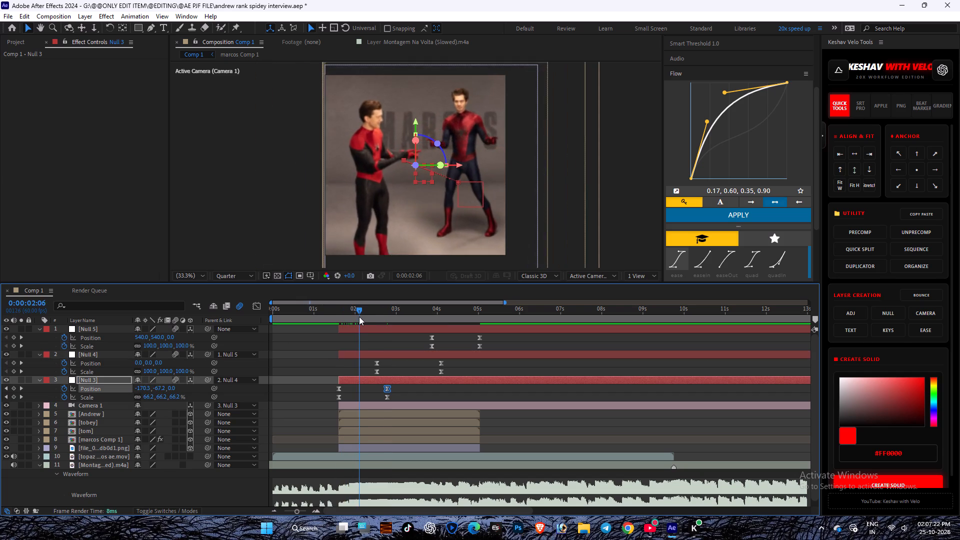
drag(359, 316, 357, 319)
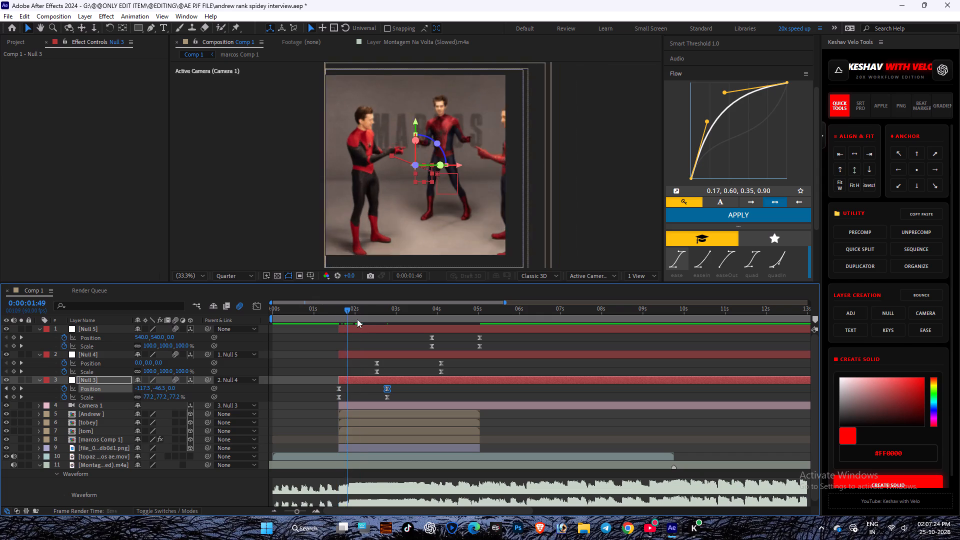
drag(357, 319, 387, 327)
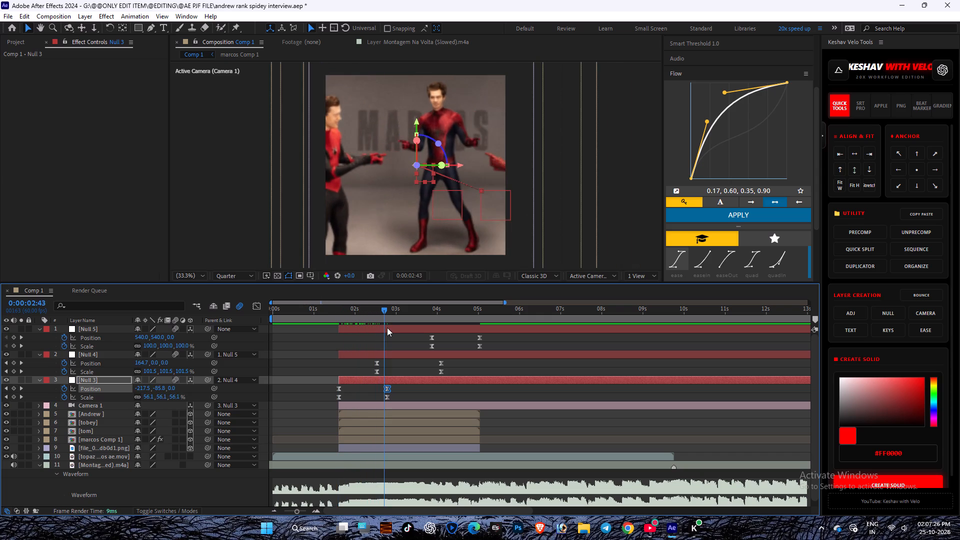
Scrub and preview the camera move from 1:36 through 5:02 to check the framing and timing across the three characters.
drag(387, 327, 346, 327)
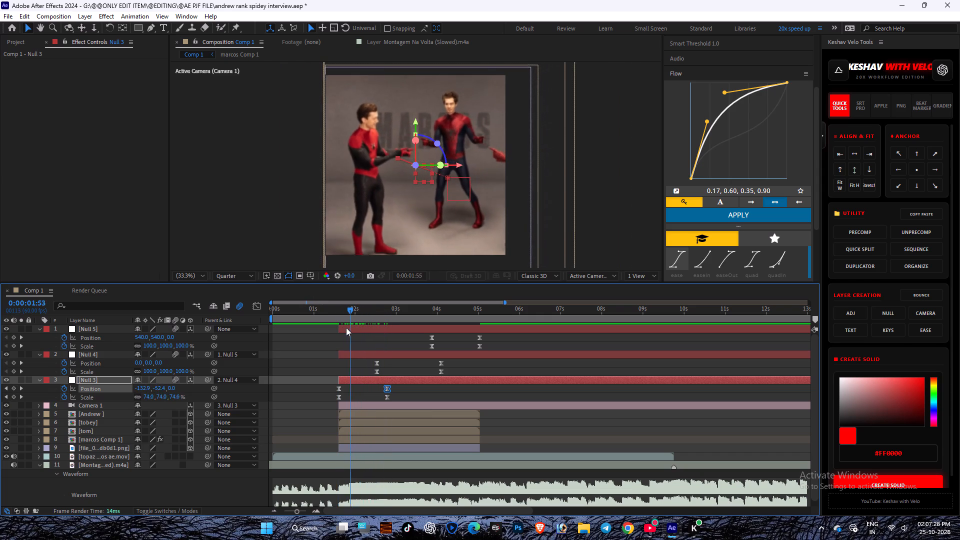
drag(346, 327, 341, 327)
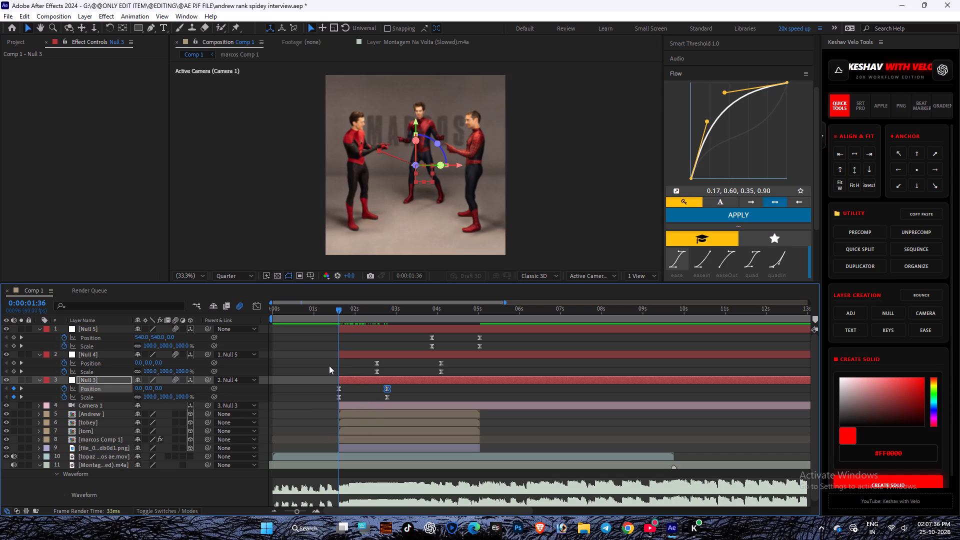
drag(342, 311, 350, 316)
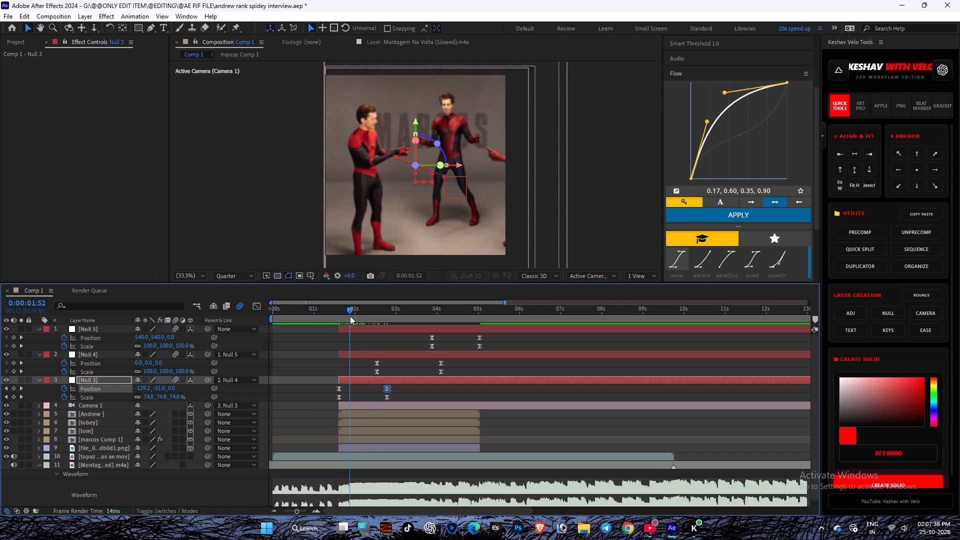
drag(350, 316, 408, 332)
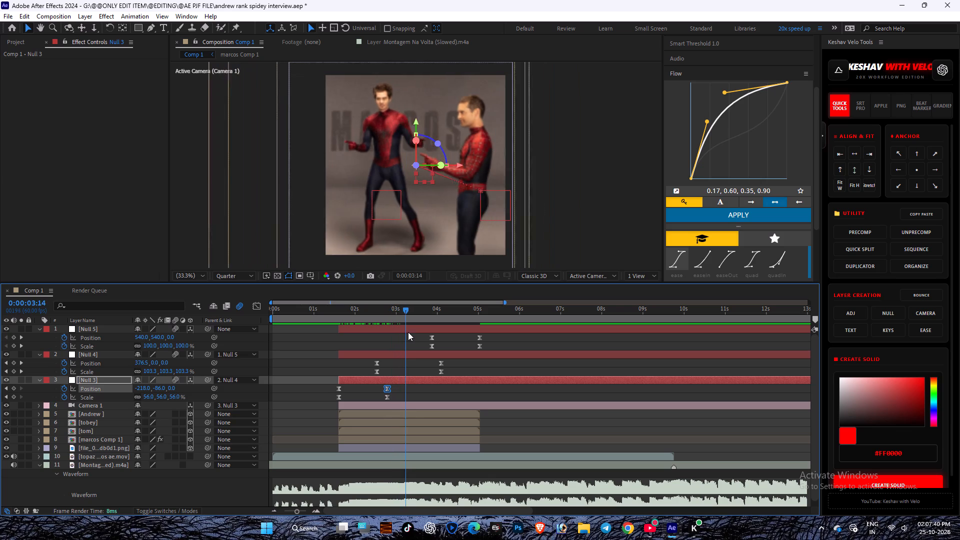
drag(408, 332, 458, 334)
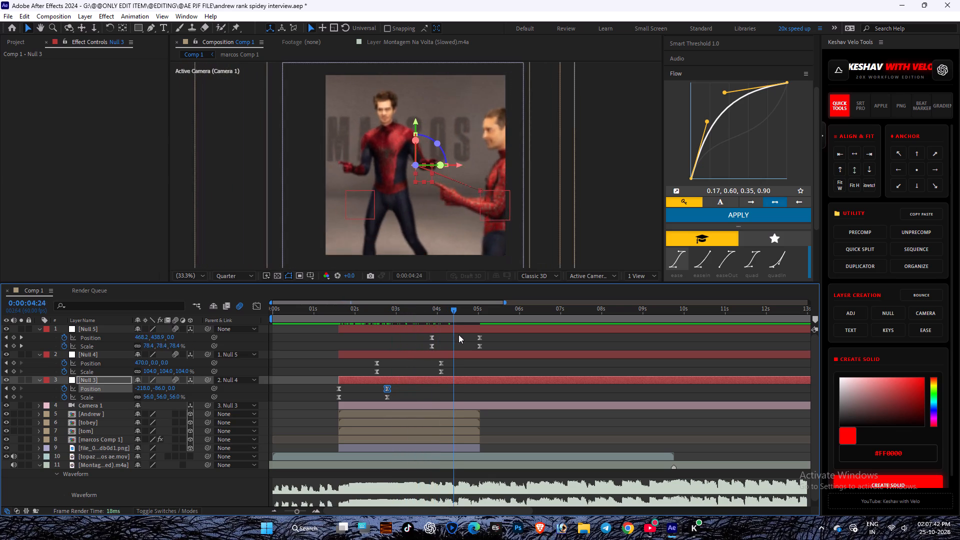
drag(458, 334, 469, 337)
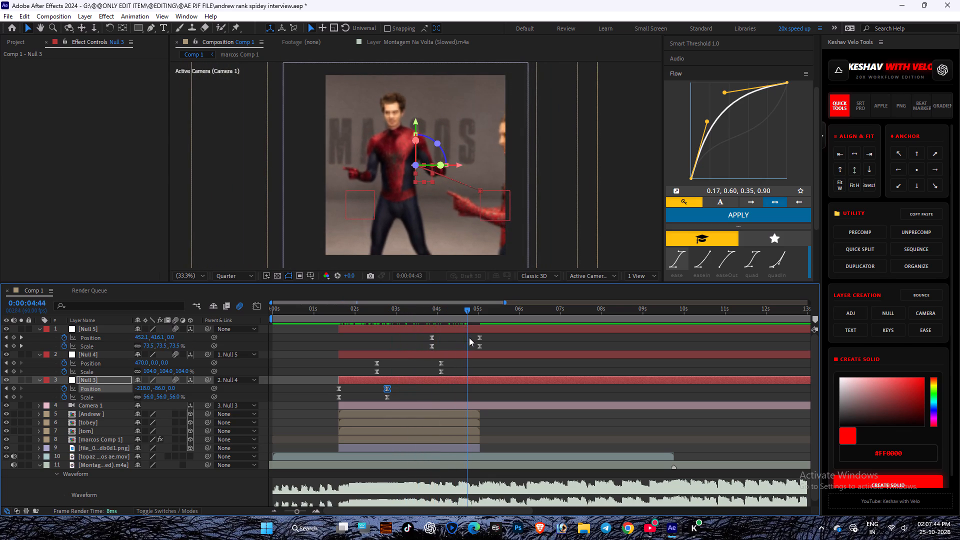
drag(469, 337, 482, 342)
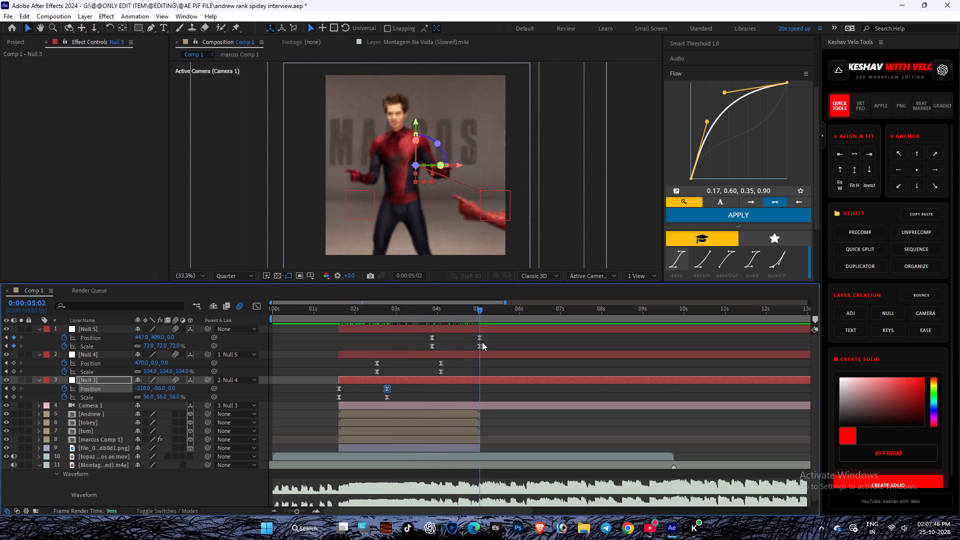
drag(482, 342, 370, 326)
key(space)
key(space)
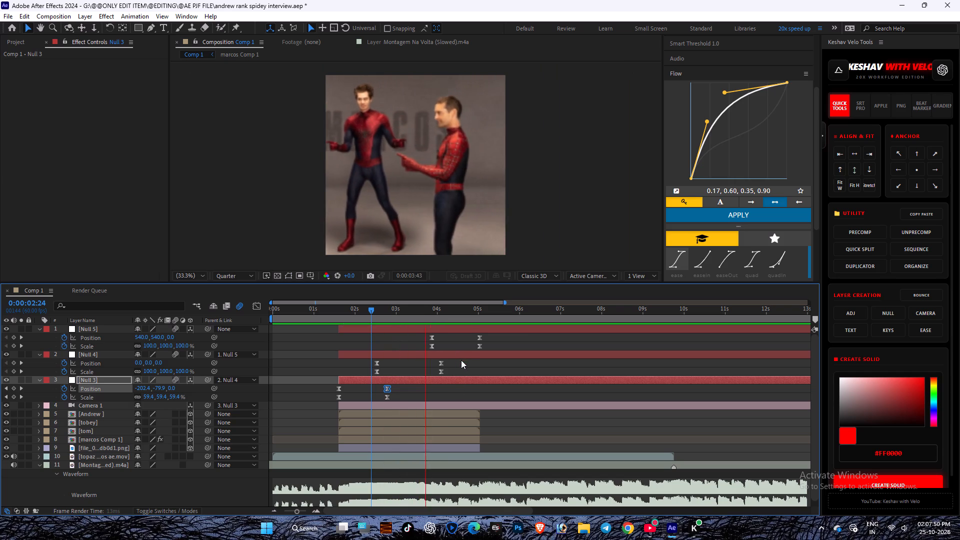
key(space)
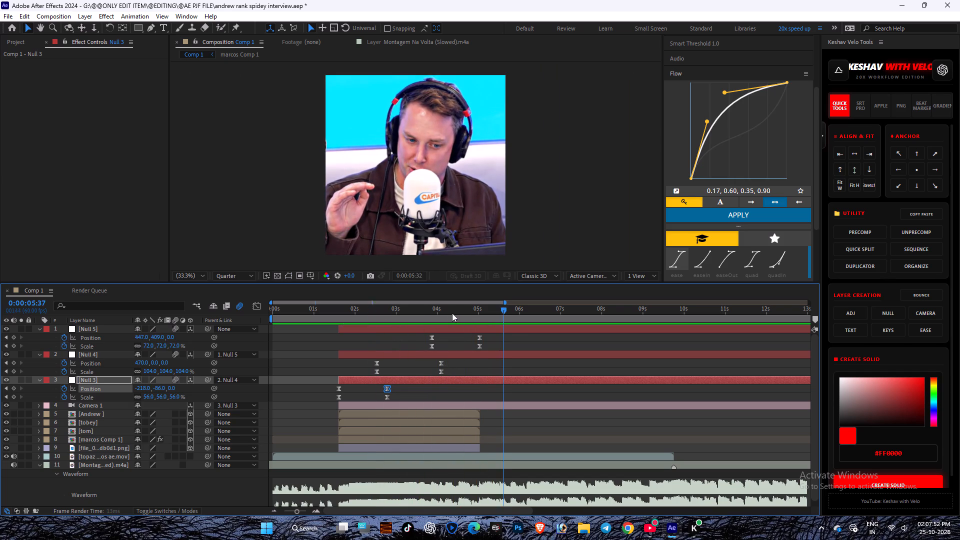
Preview the final camera move and shift Null 5's ending Position and Scale keyframes earlier to 4:49.
click(449, 310)
key(space)
key(space)
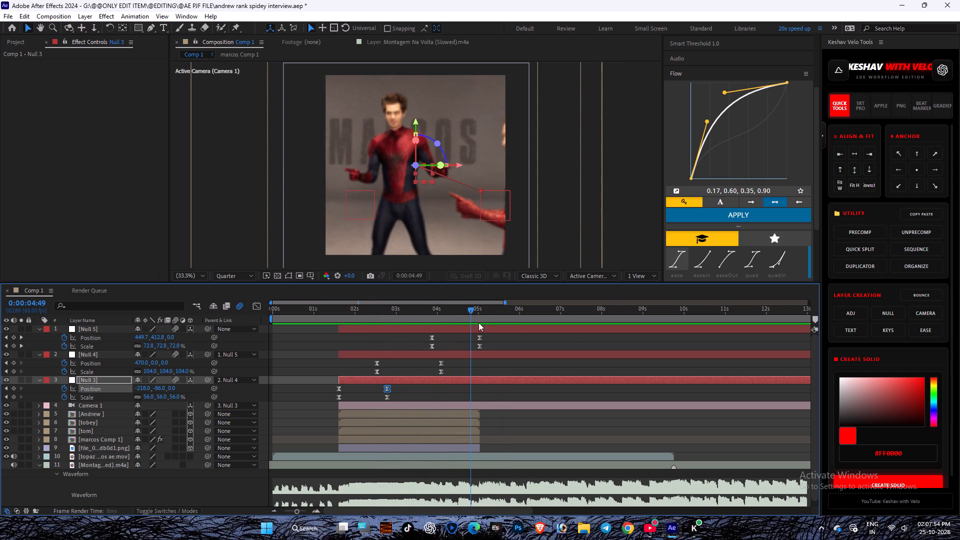
drag(492, 337, 478, 349)
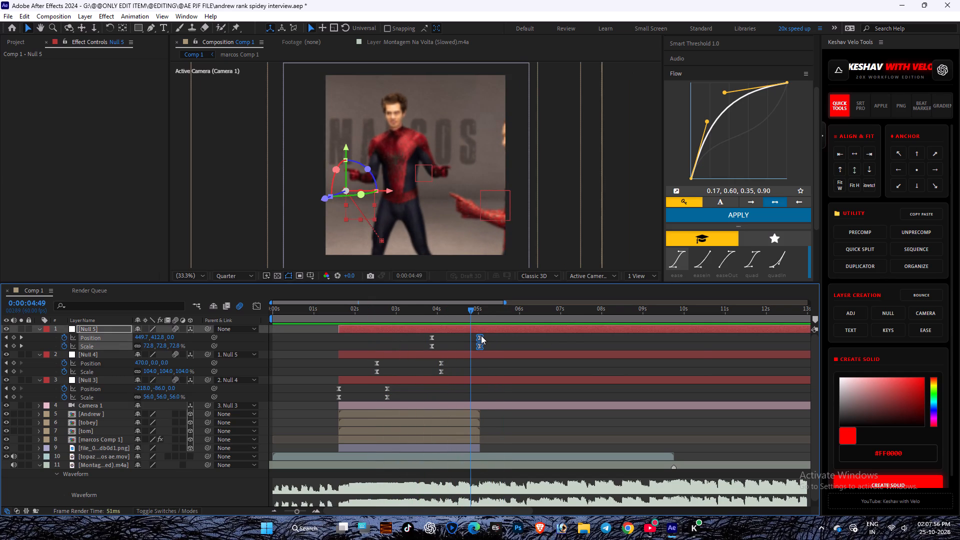
drag(481, 335, 468, 336)
click(482, 339)
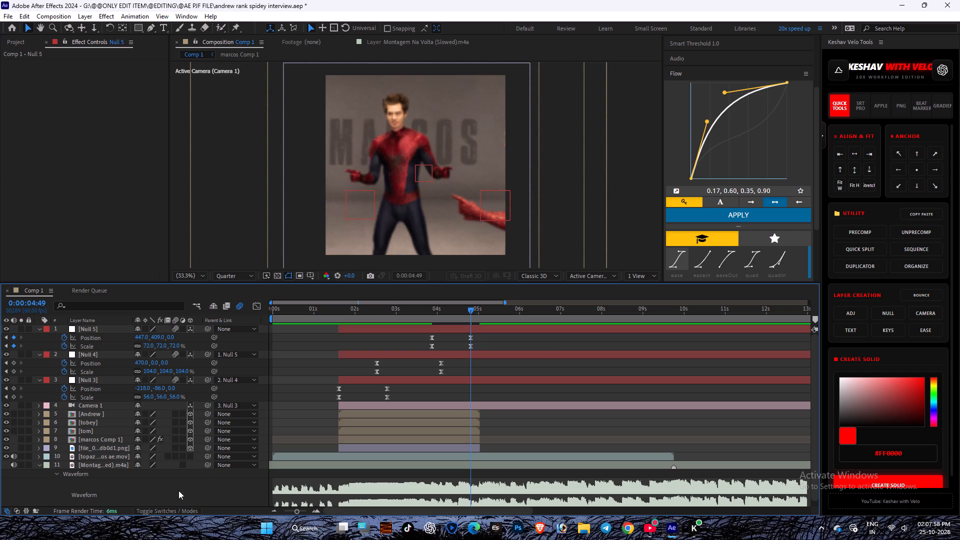
Add a new null object above Null 5 in Comp 1.
click(373, 325)
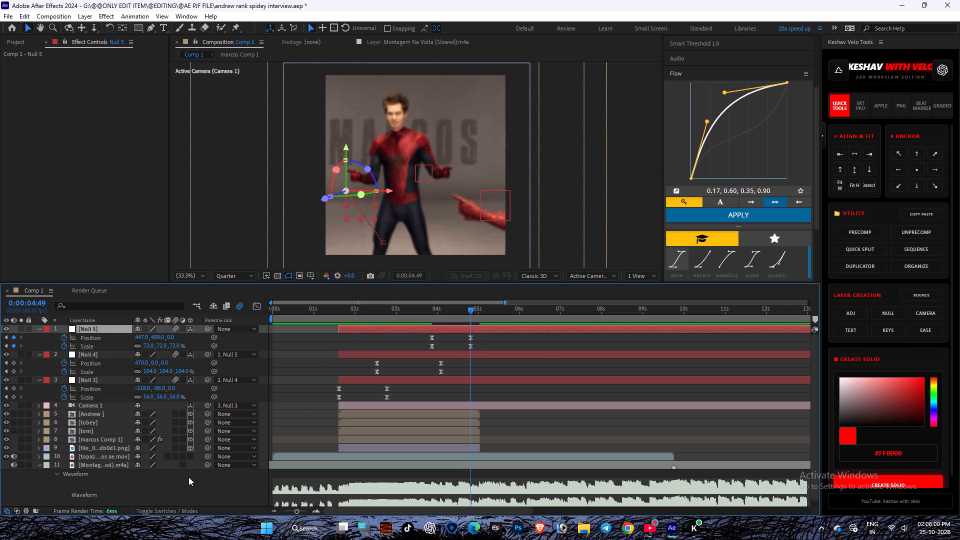
right_drag(188, 477, 245, 481)
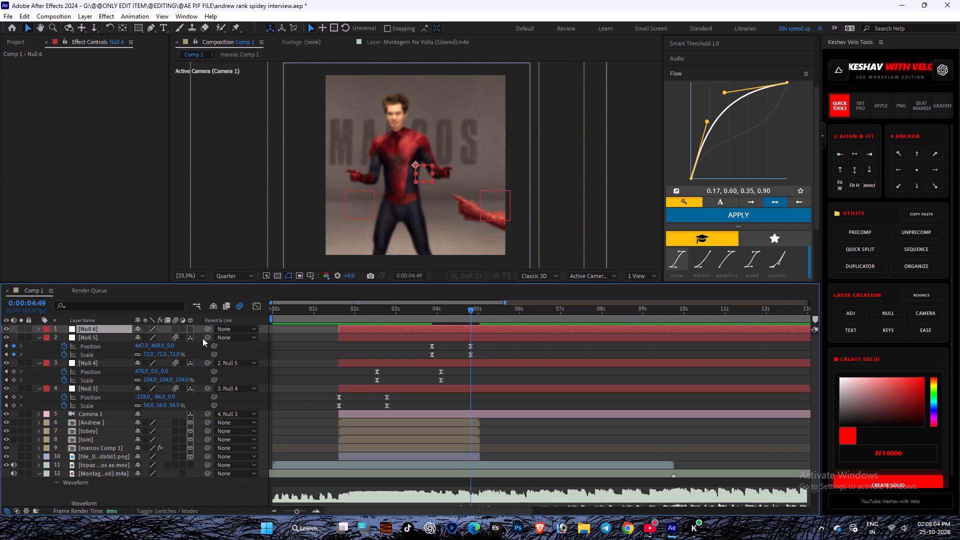
Make Null 6 a 3D layer and parent Null 5 to it.
drag(202, 338, 210, 338)
drag(210, 338, 128, 329)
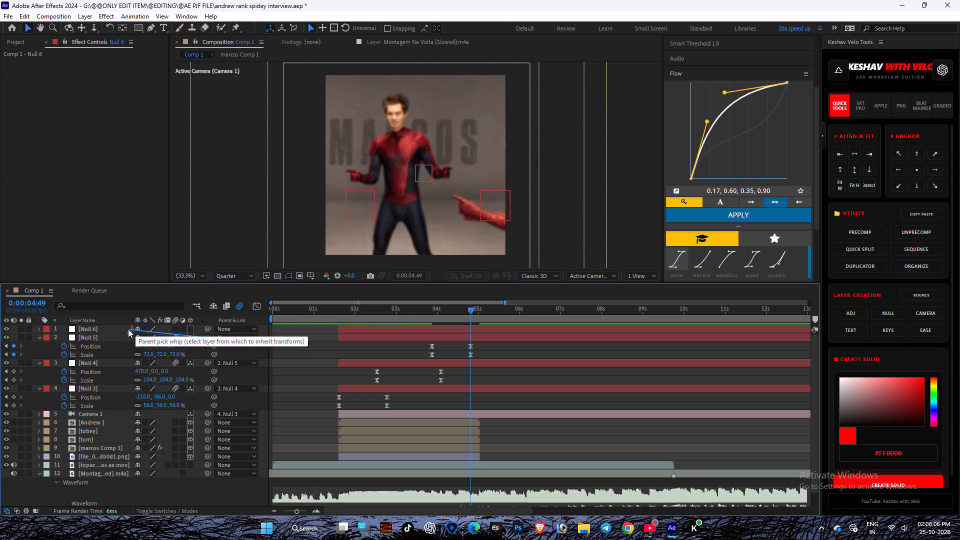
drag(128, 329, 125, 329)
drag(184, 330, 191, 330)
click(191, 330)
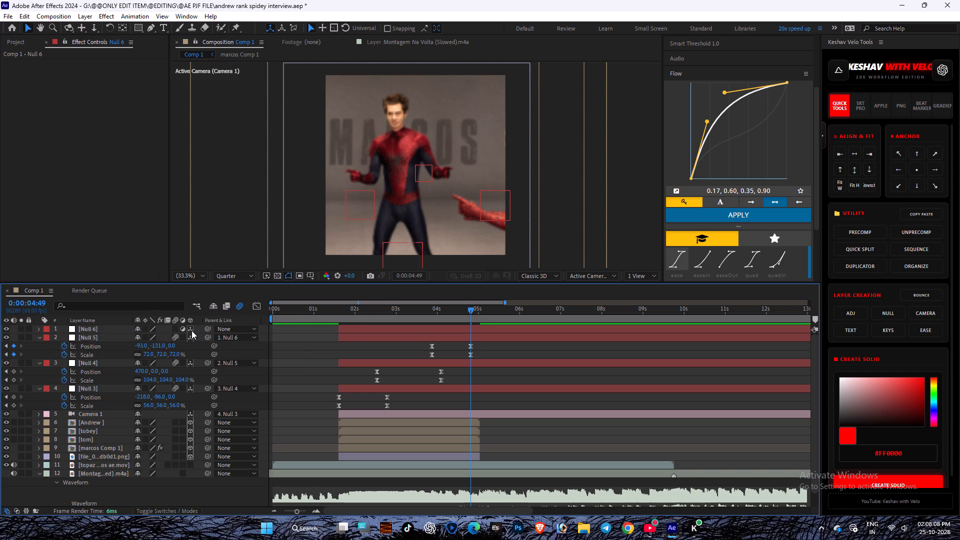
drag(207, 337, 106, 331)
Add starting Position and Scale keyframes to Null 6 and place them slightly before Null 5's ending keyframes at 4:49.
click(101, 329)
key(s)
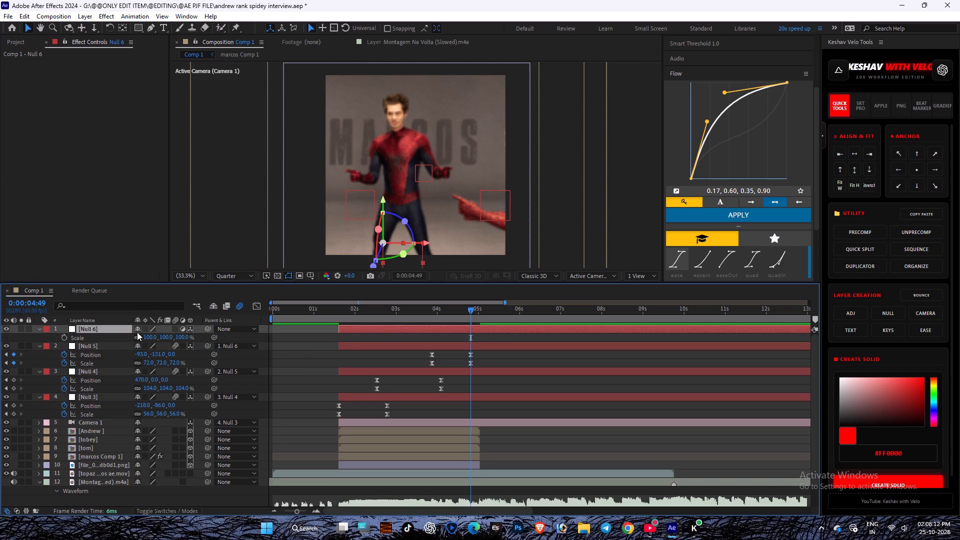
click(62, 334)
key(p)
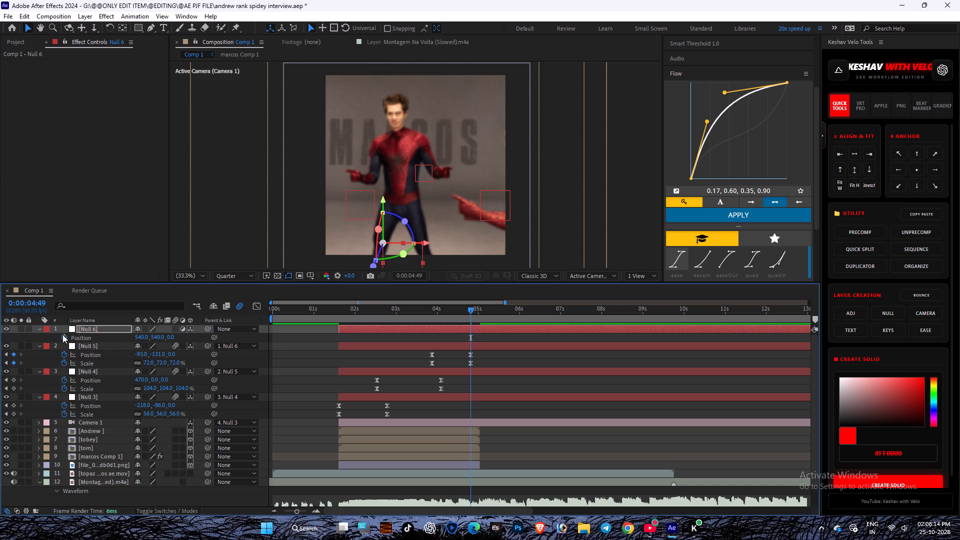
click(62, 334)
key(u)
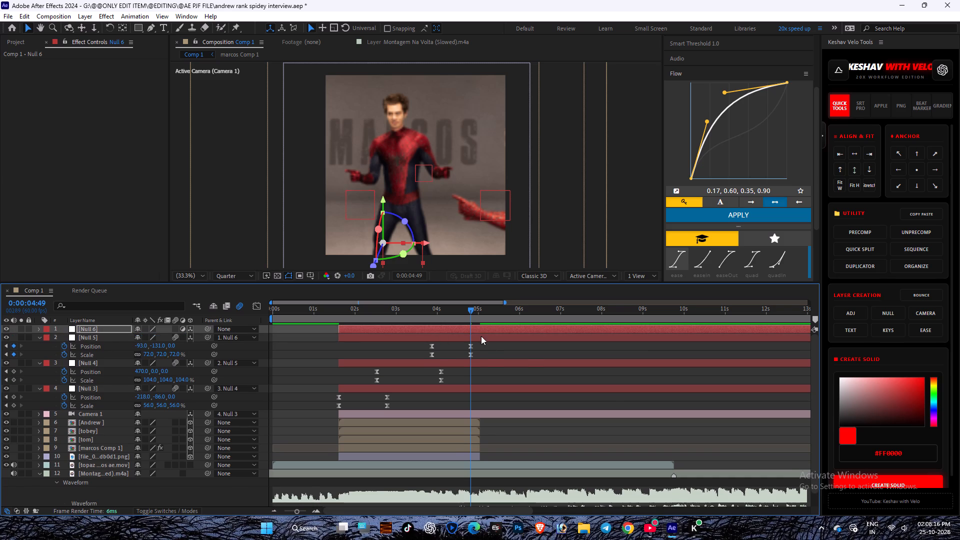
key(u)
scroll(459, 338, up, 1)
drag(459, 338, 477, 345)
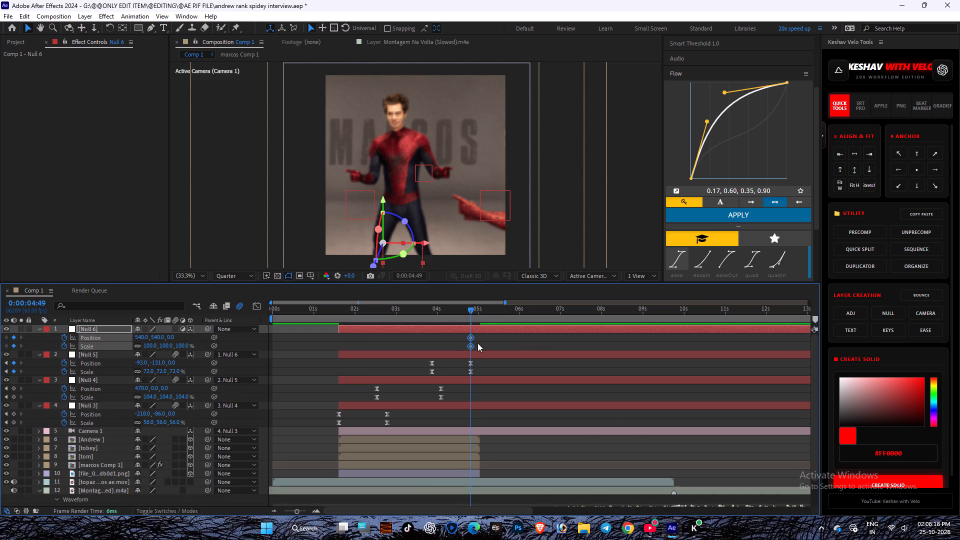
drag(472, 338, 465, 338)
Create Null 6's ending keyframes at 5:02 with Scale 186% and X Position 425.
drag(472, 313, 480, 313)
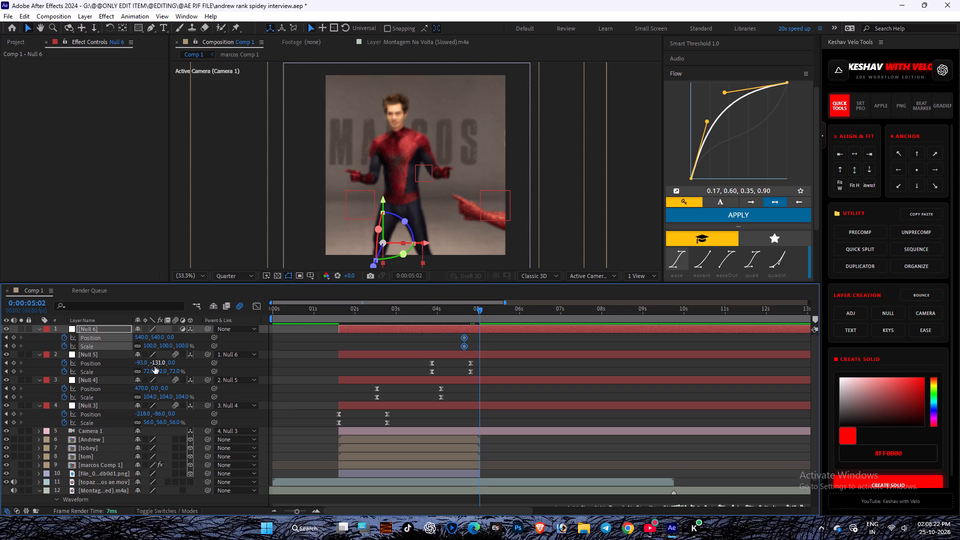
click(292, 344)
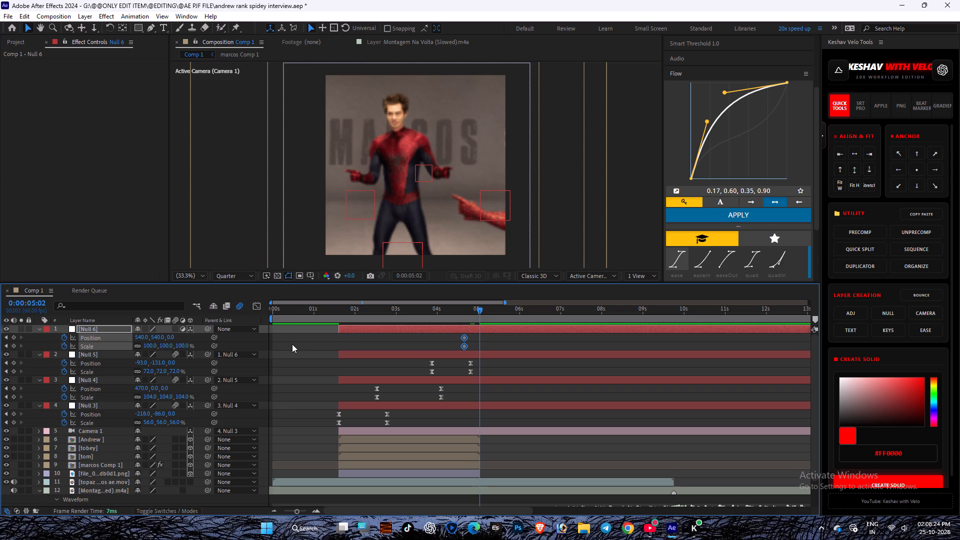
drag(168, 346, 178, 348)
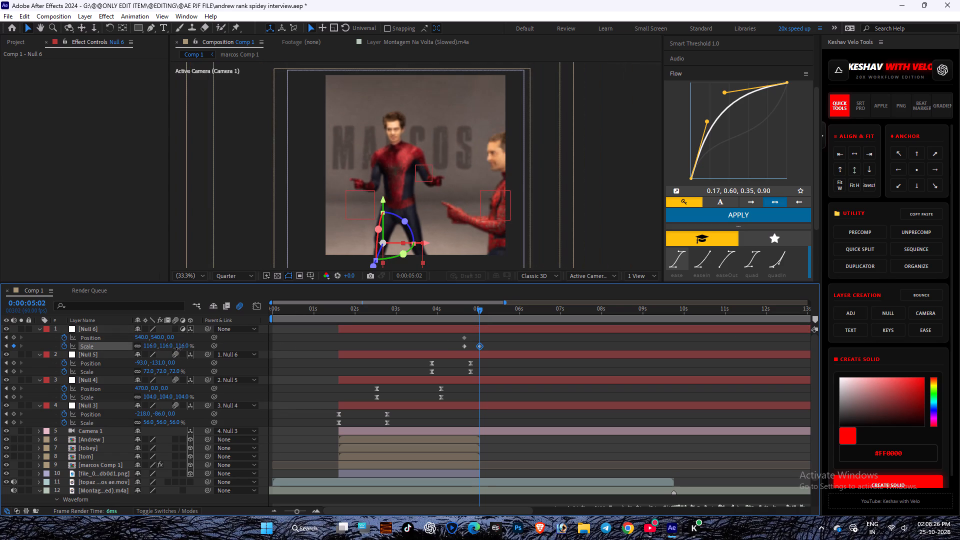
drag(178, 348, 181, 356)
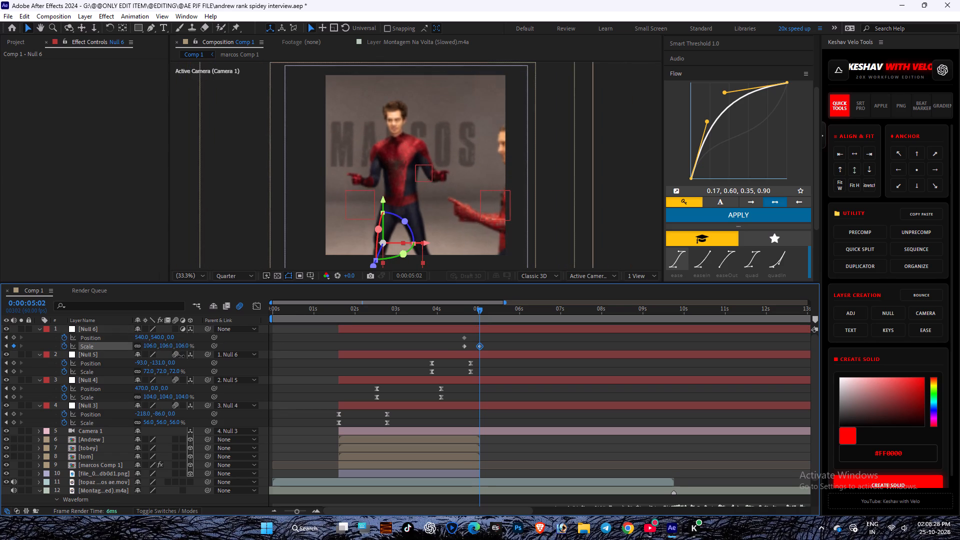
drag(181, 356, 188, 359)
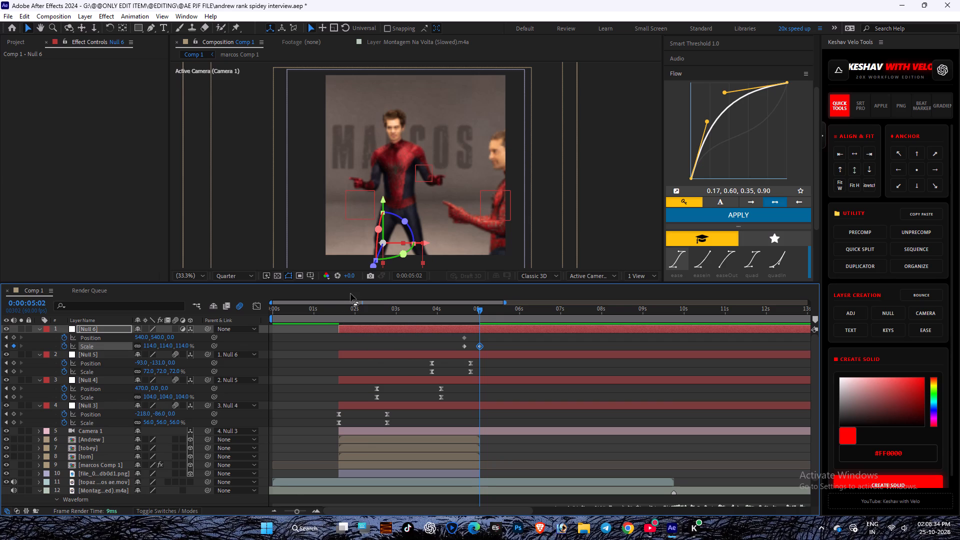
click(164, 343)
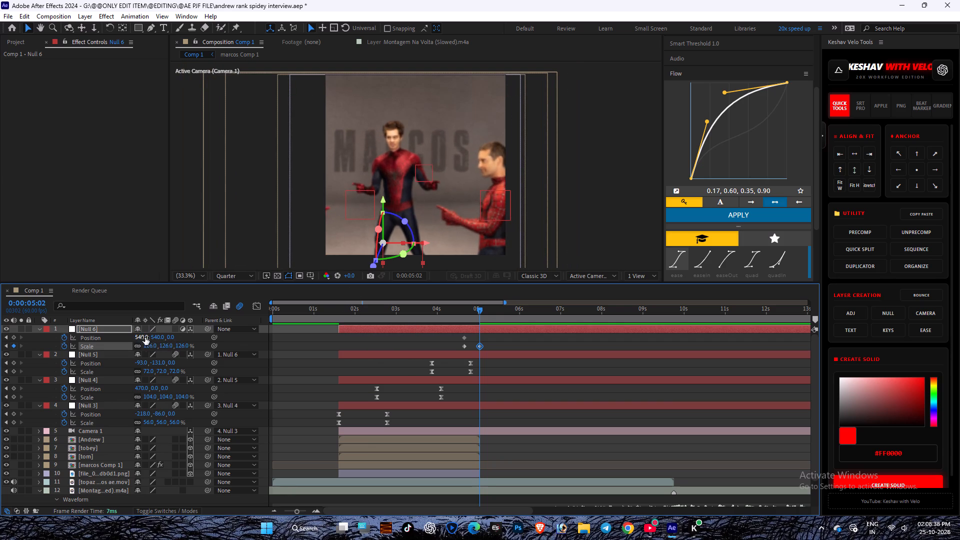
drag(145, 337, 102, 344)
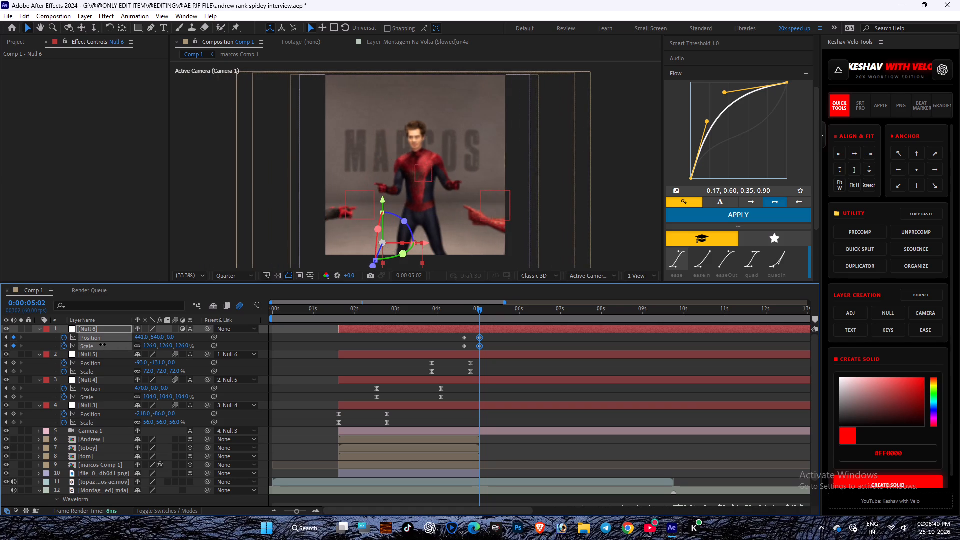
drag(102, 344, 99, 349)
drag(168, 346, 164, 348)
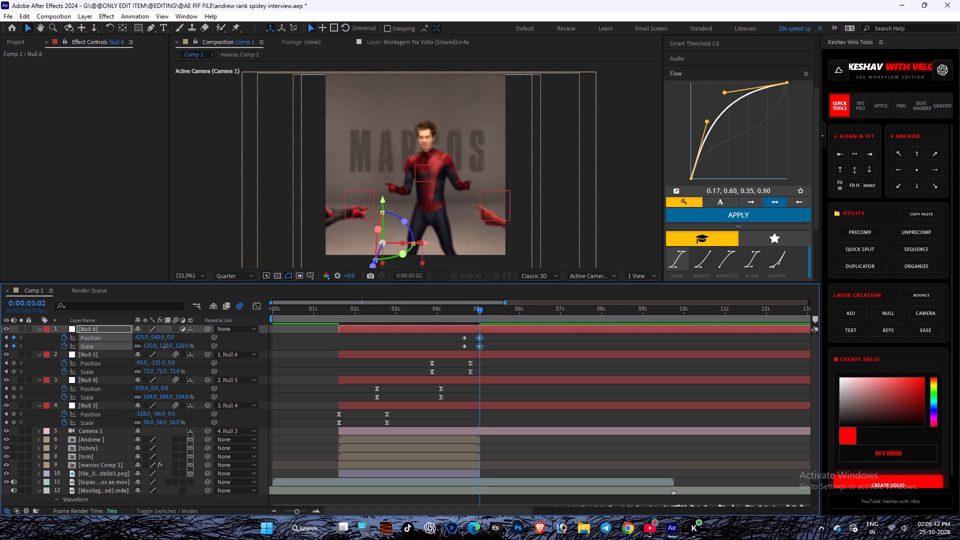
drag(164, 348, 200, 348)
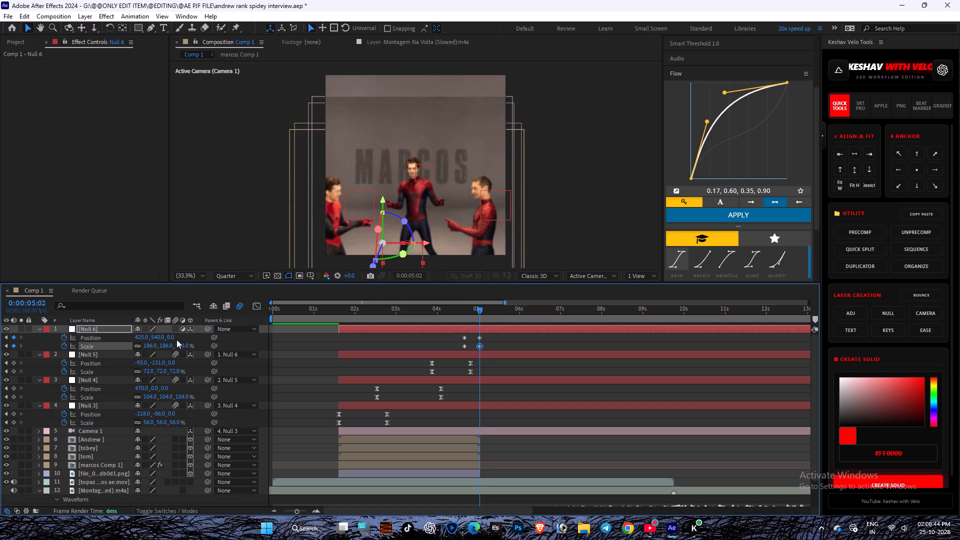
Adjust Null 6's ending keyframes at 5:02 to Scale 200% and Position 367, 906 to frame all three characters.
drag(162, 338, 182, 409)
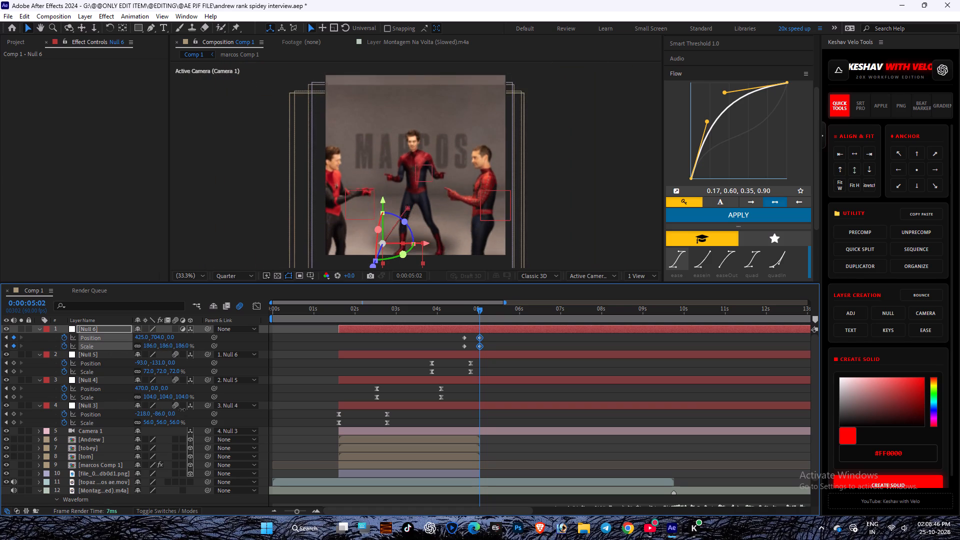
drag(182, 409, 189, 443)
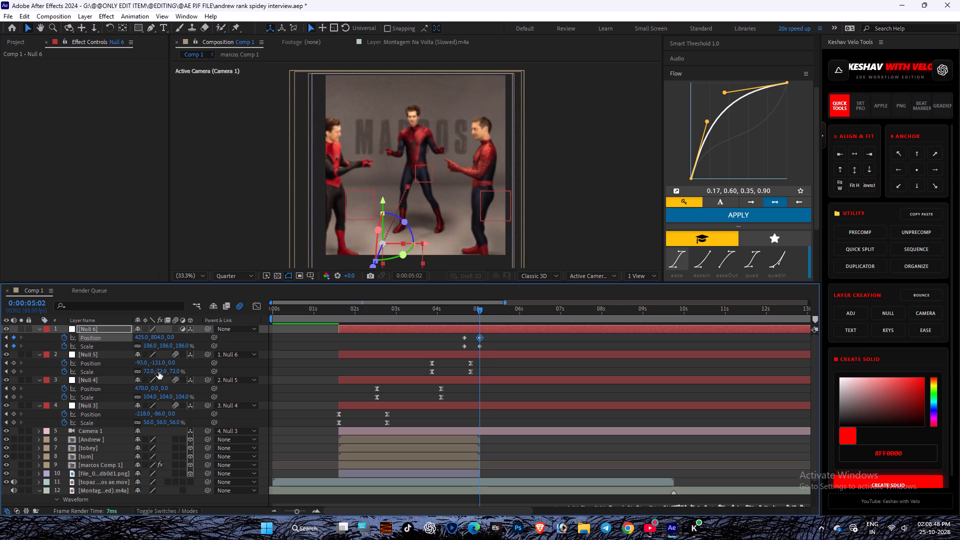
drag(153, 348, 162, 351)
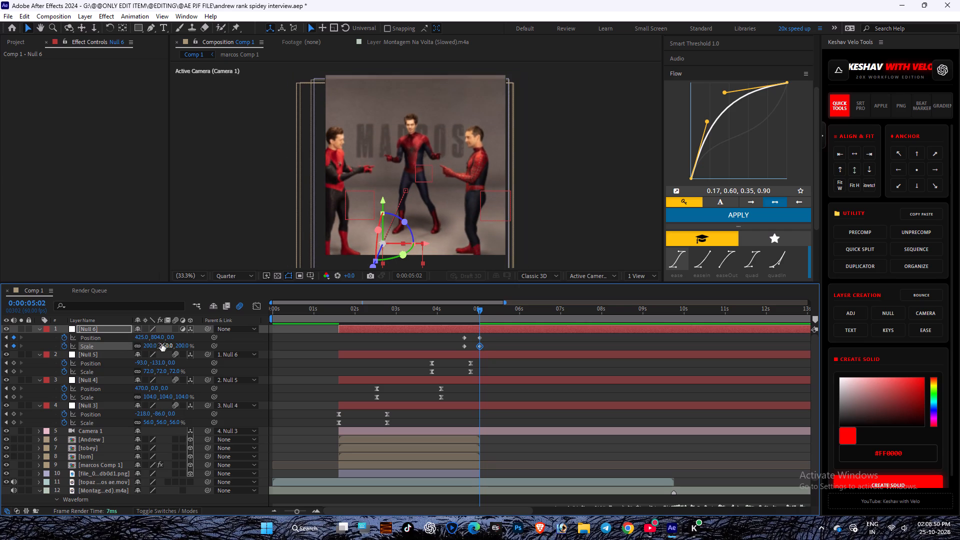
drag(144, 341, 122, 348)
click(159, 336)
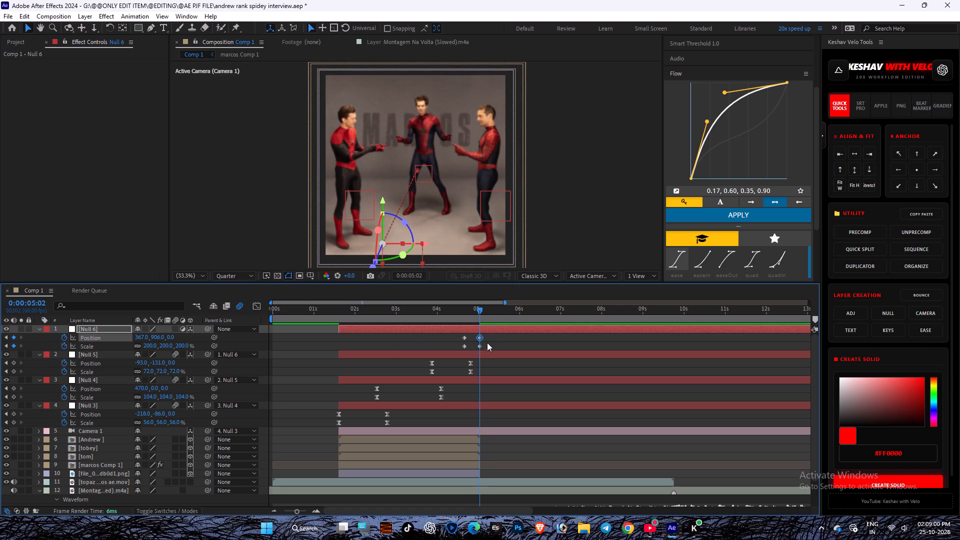
Apply Easy Ease to Null 6's four Position and Scale keyframes, then play Comp 1 from the start and save the project.
drag(492, 334, 451, 349)
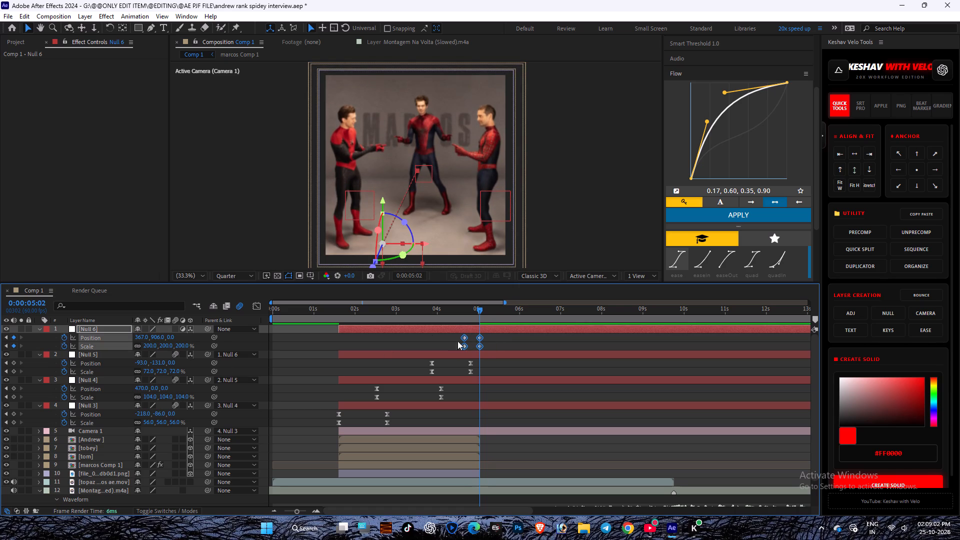
key(F9)
drag(449, 314, 272, 324)
click(302, 340)
key(space)
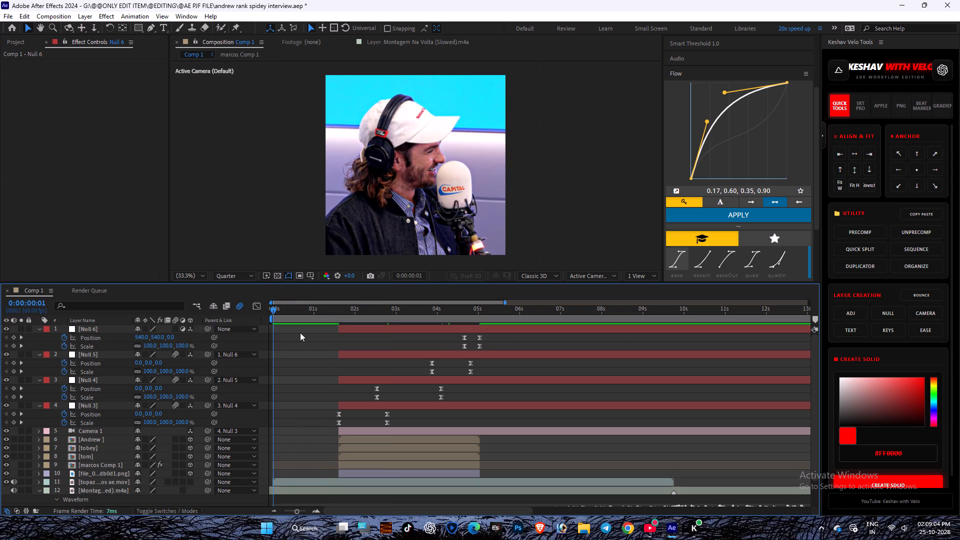
key(ctrl+s)
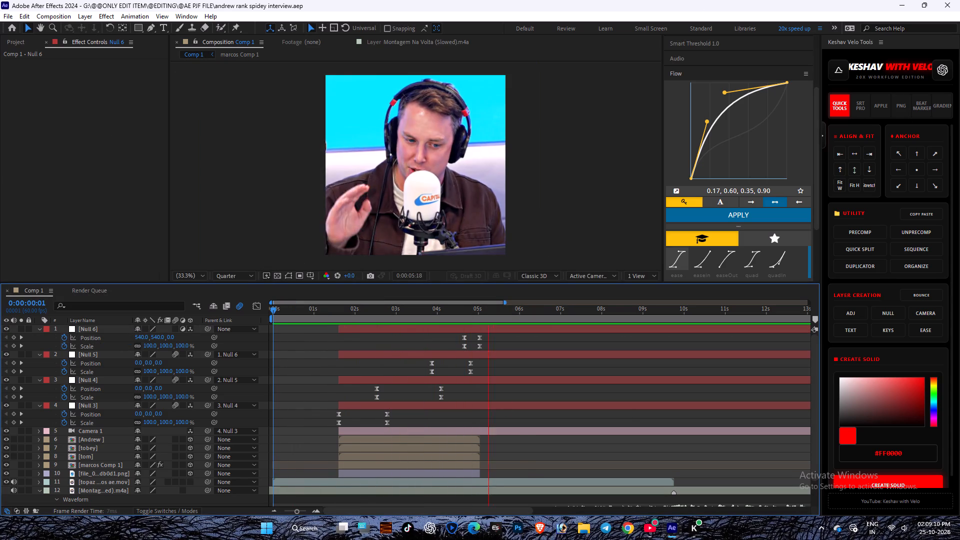
Play back the camera moves in short bursts, examining the transitions between the nulls and the closing pull-out.
alt+scroll(469, 390, up, 1)
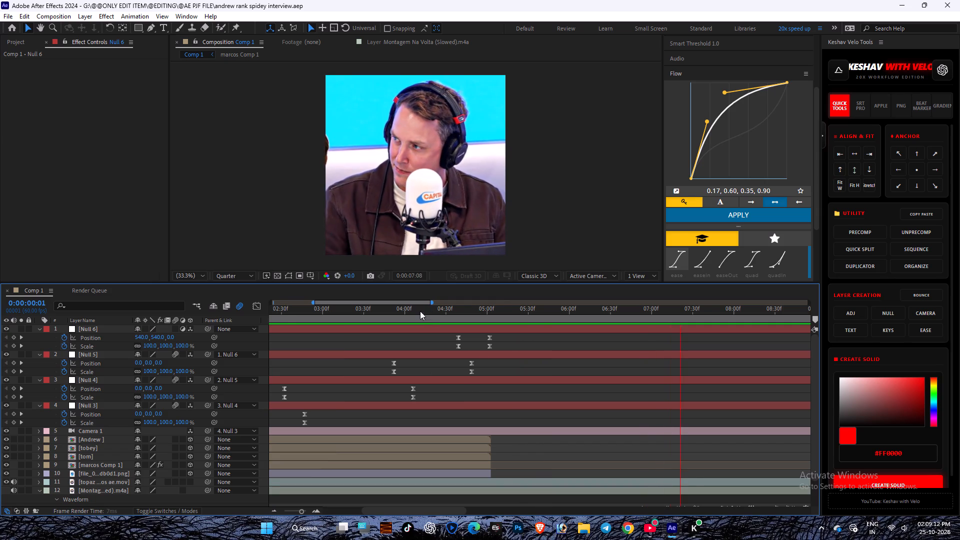
drag(418, 313, 286, 318)
key(space)
key(space)
key(space)
key(space)
key(space)
key(space)
key(space)
key(space)
key(space)
key(space)
drag(578, 363, 501, 363)
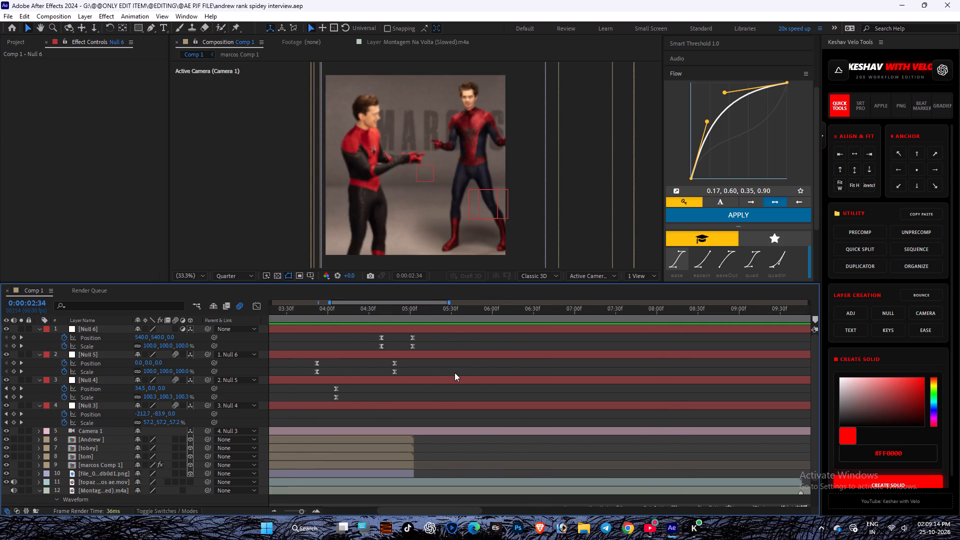
alt+scroll(454, 372, down, 1)
key(space)
key(space)
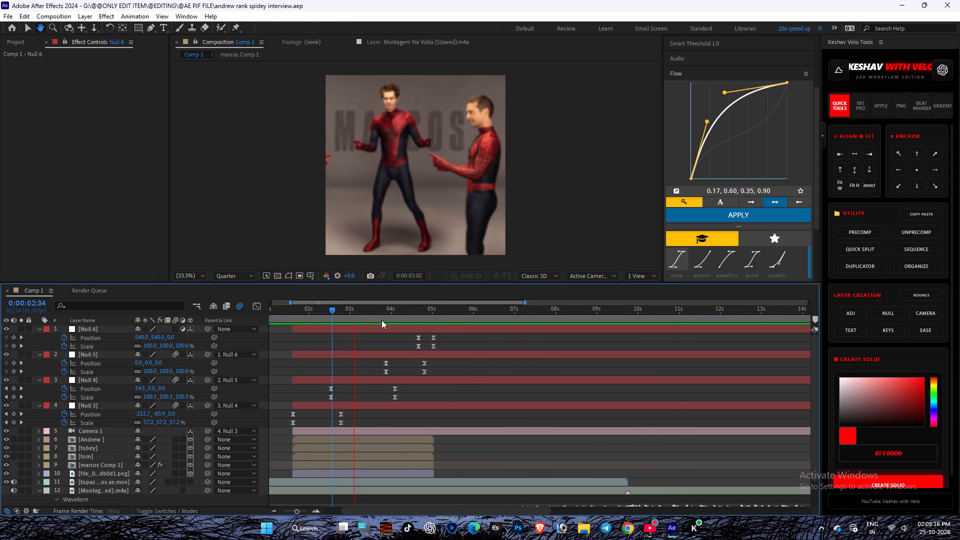
key(space)
key(space)
key(space)
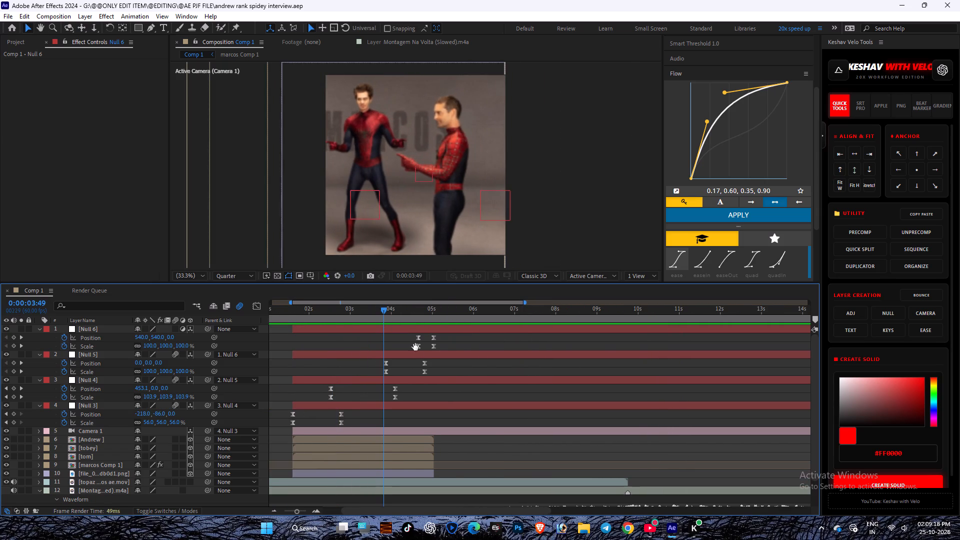
key(space)
key(space)
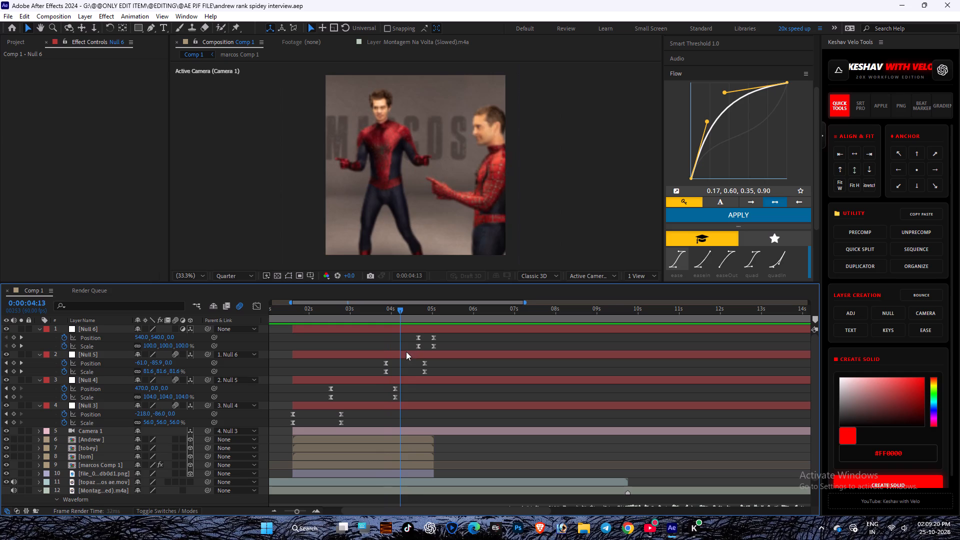
key(space)
key(space)
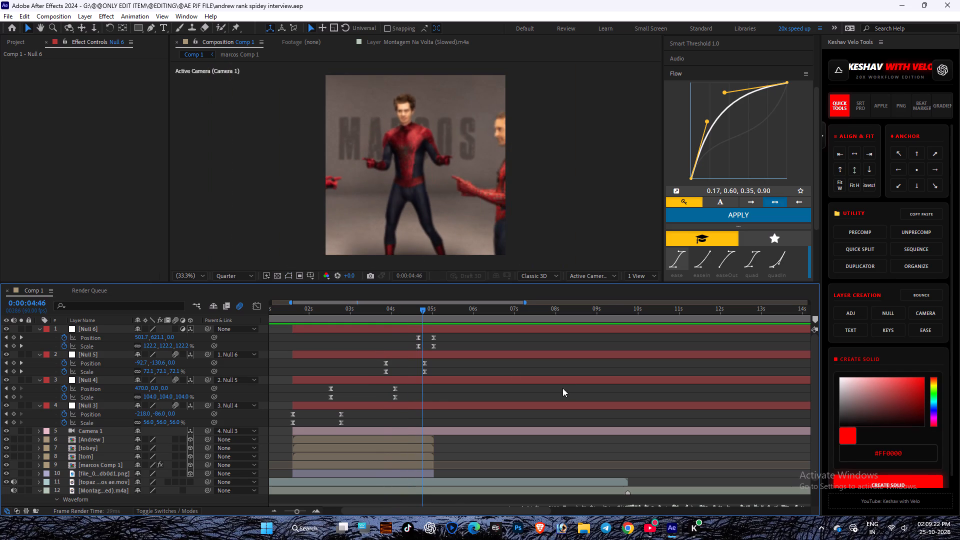
key(space)
click(447, 336)
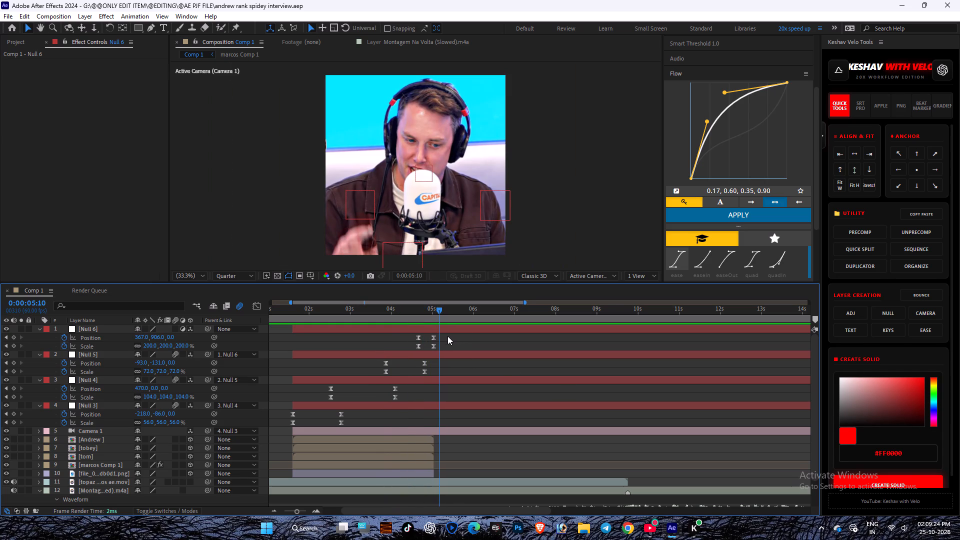
drag(438, 312, 416, 312)
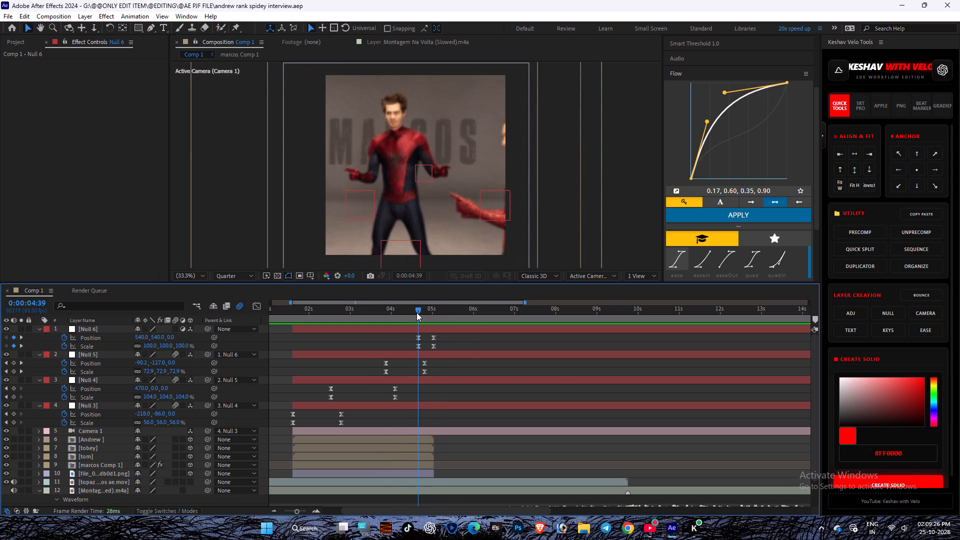
key(space)
key(space)
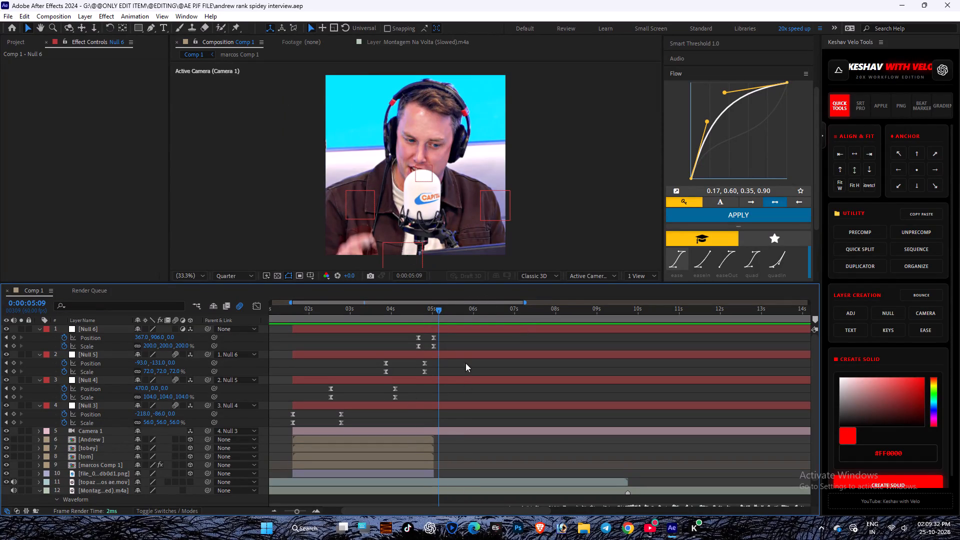
Replay the camera animation from 1:30, examining the handoff from Null 4 to Null 5 just before 4:00.
drag(437, 314, 362, 305)
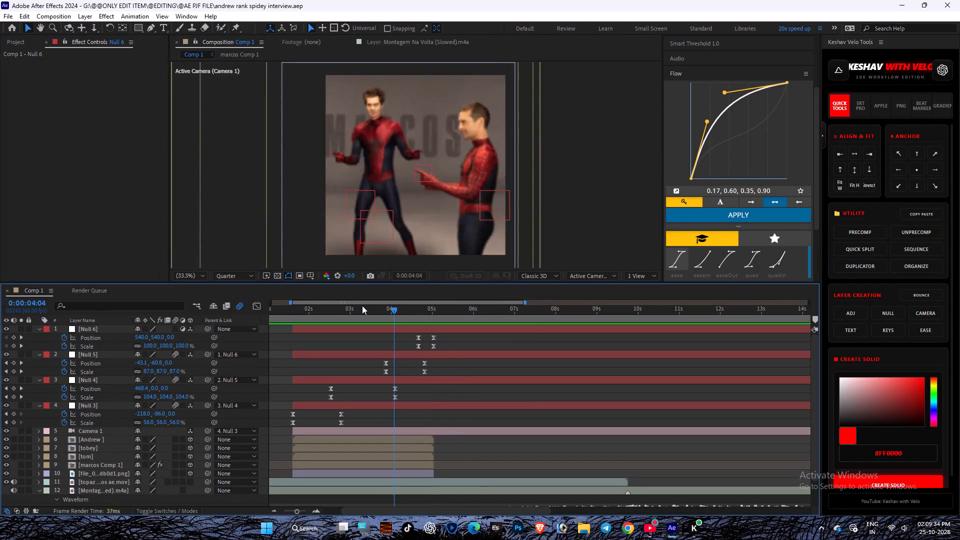
drag(362, 305, 288, 302)
key(space)
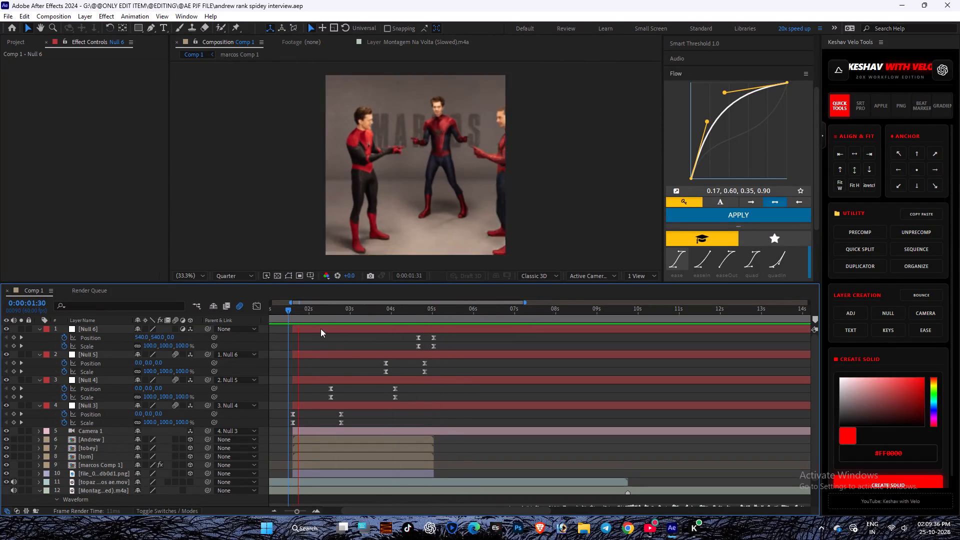
key(space)
key(space)
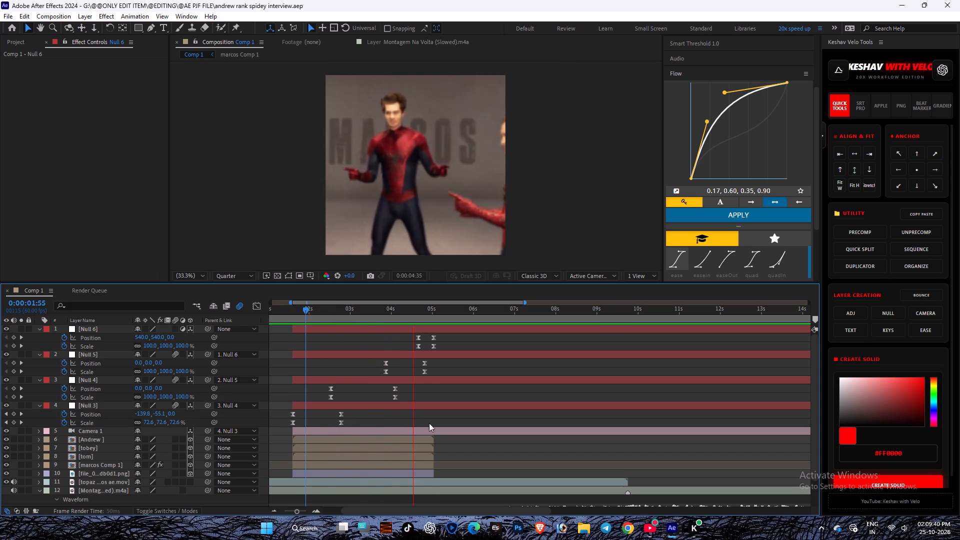
click(347, 315)
key(space)
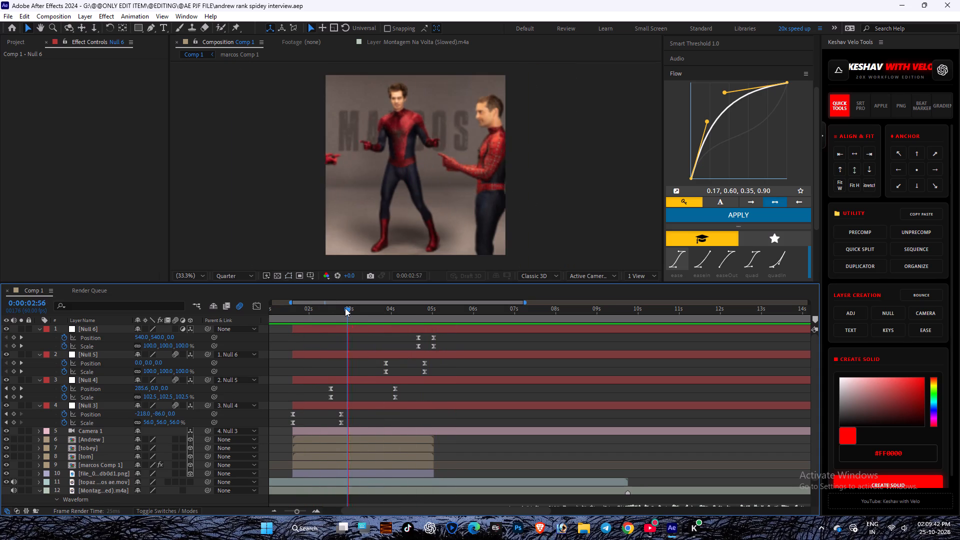
key(space)
key(space)
key(space)
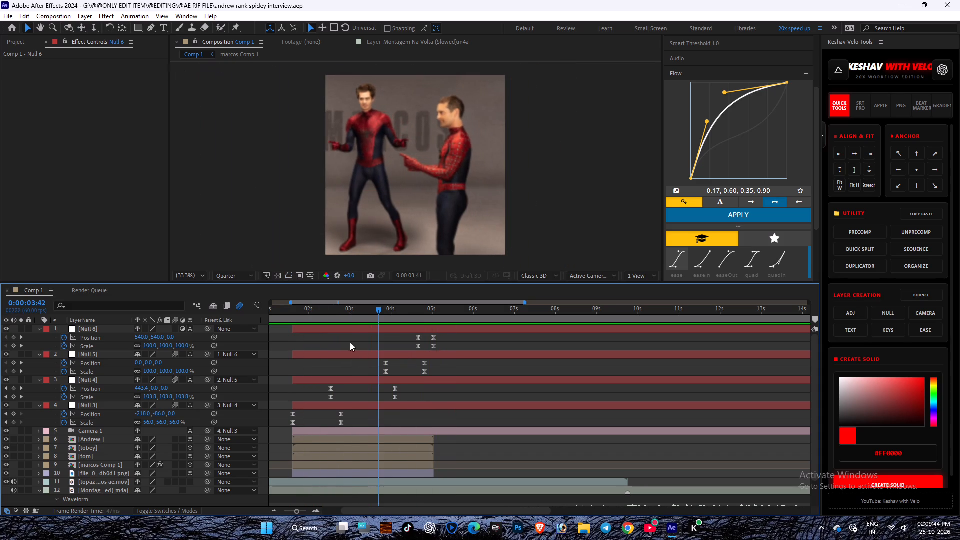
key(space)
key(space)
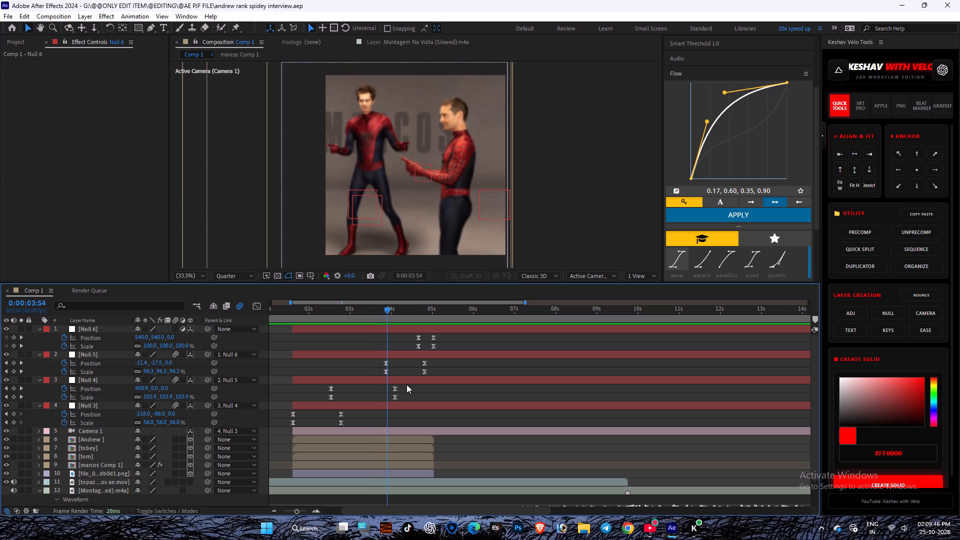
key(space)
key(space)
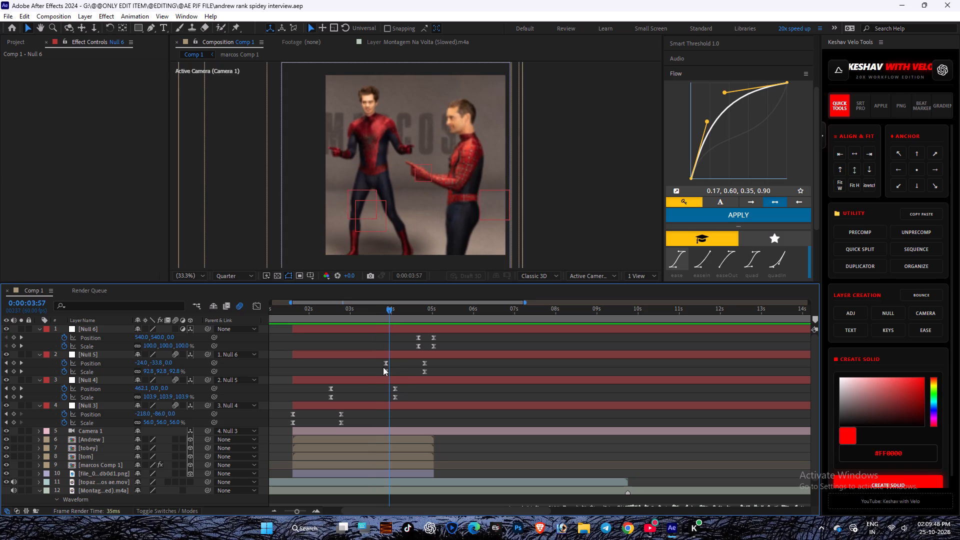
Move Null 5's starting Position and Scale keyframes slightly later, to 3:57.
drag(378, 364, 394, 373)
shift+click(386, 365)
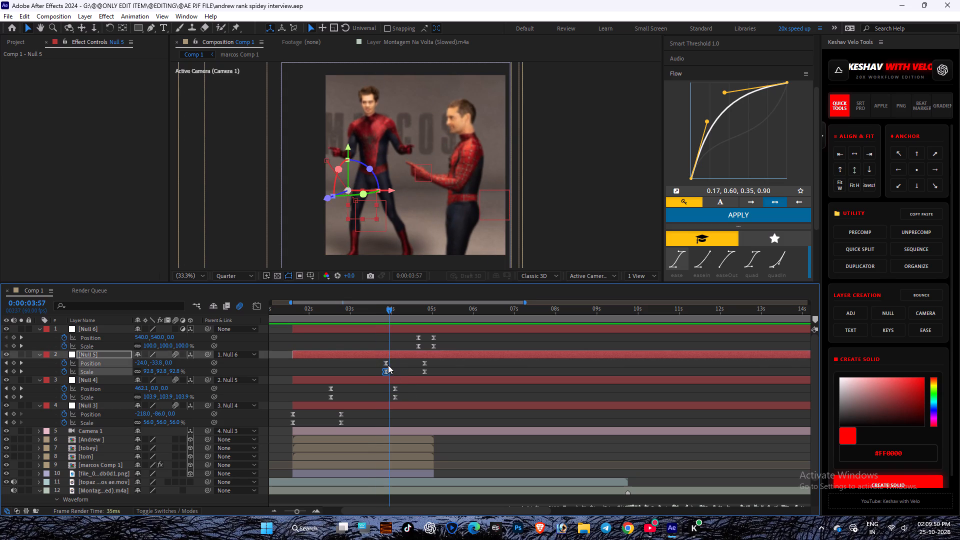
drag(371, 365, 393, 370)
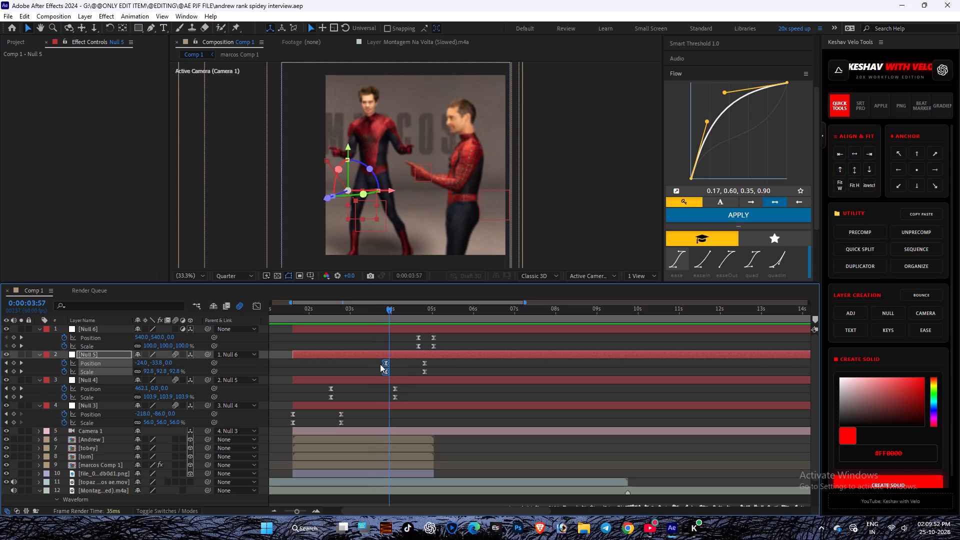
click(384, 364)
click(395, 366)
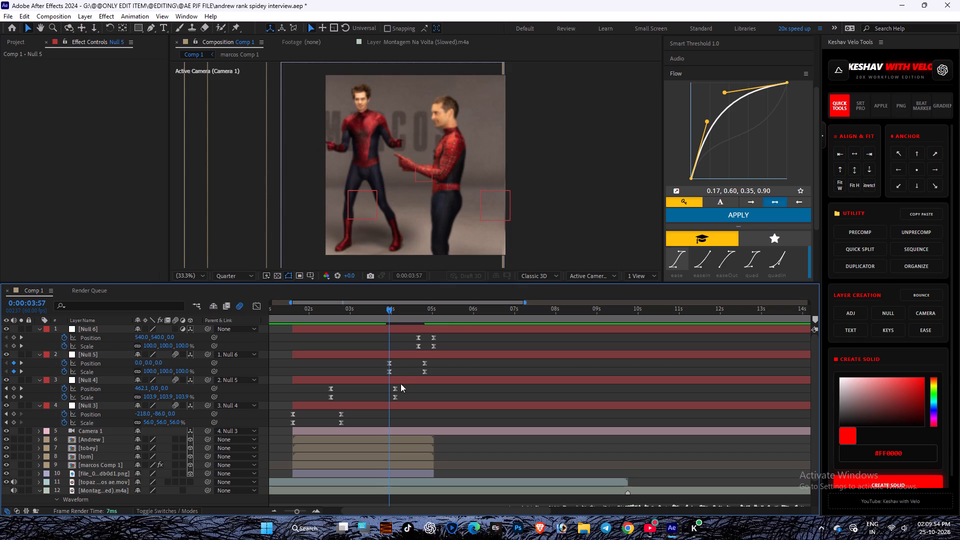
Preview the retimed Null 5 move, replay the camera animation, and save the project.
key(space)
key(space)
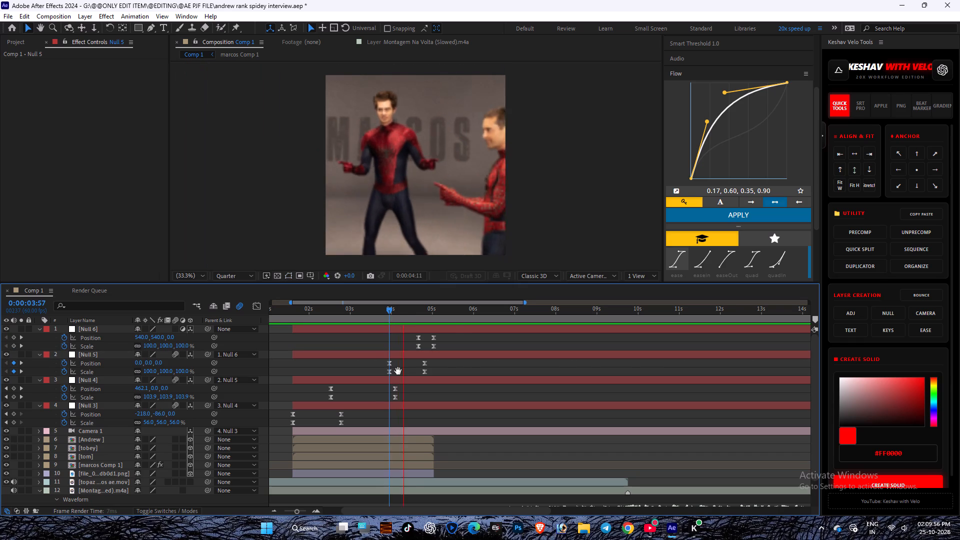
drag(400, 387, 396, 392)
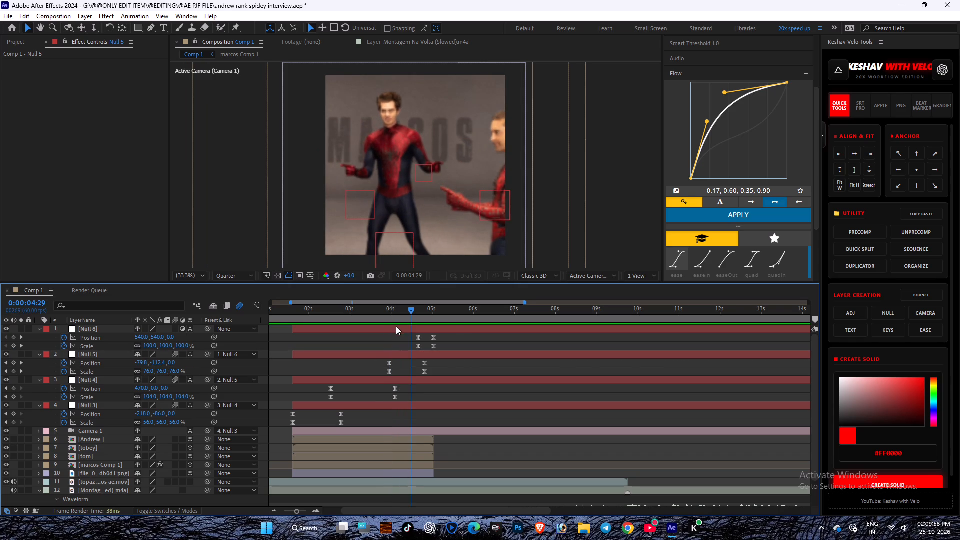
drag(387, 314, 288, 320)
key(space)
key(ctrl+s)
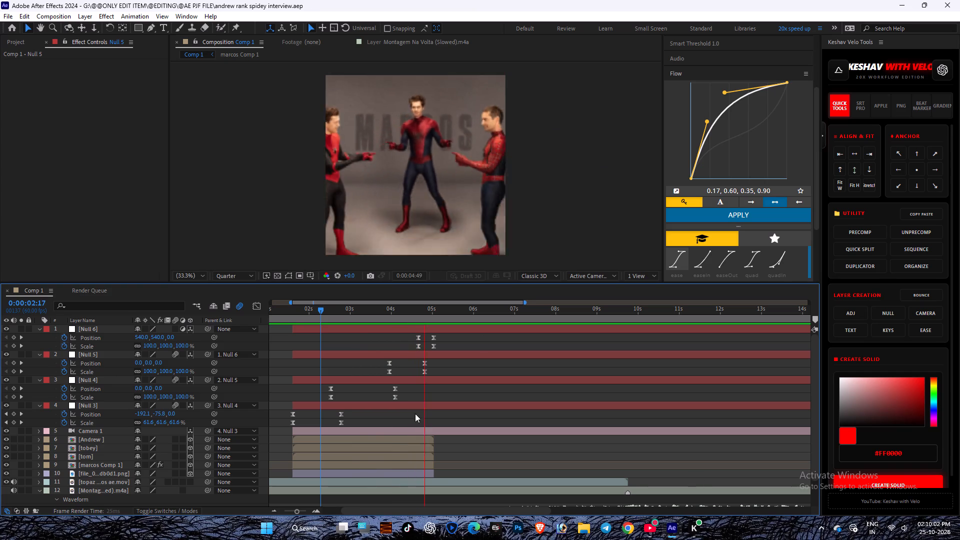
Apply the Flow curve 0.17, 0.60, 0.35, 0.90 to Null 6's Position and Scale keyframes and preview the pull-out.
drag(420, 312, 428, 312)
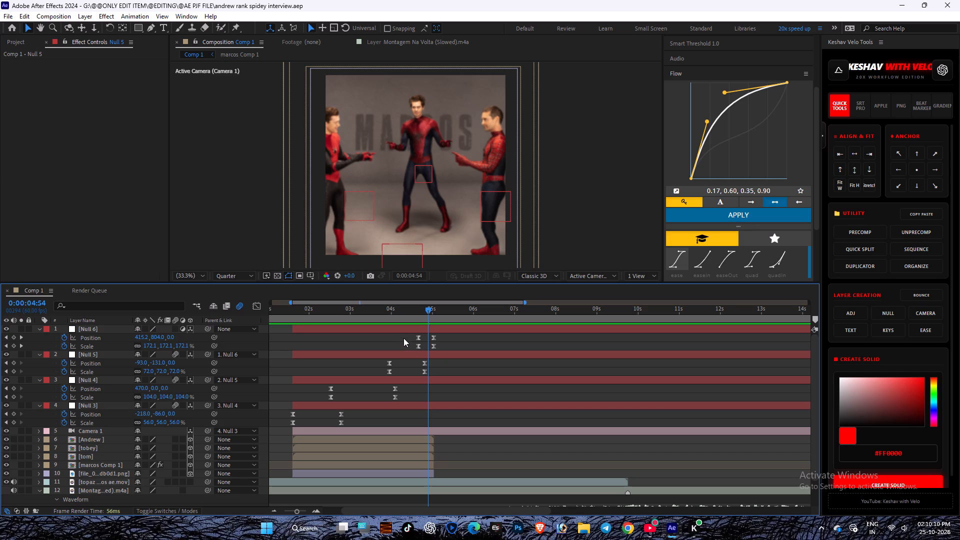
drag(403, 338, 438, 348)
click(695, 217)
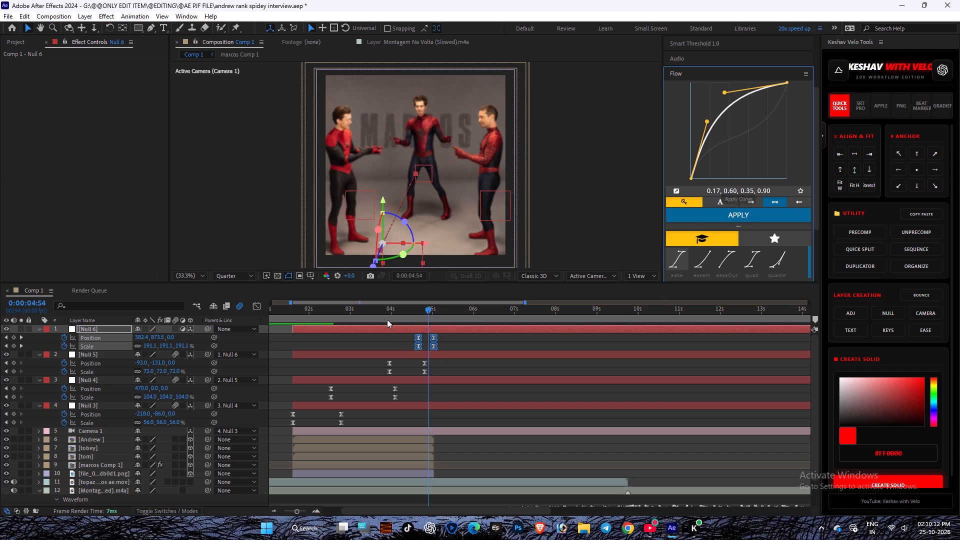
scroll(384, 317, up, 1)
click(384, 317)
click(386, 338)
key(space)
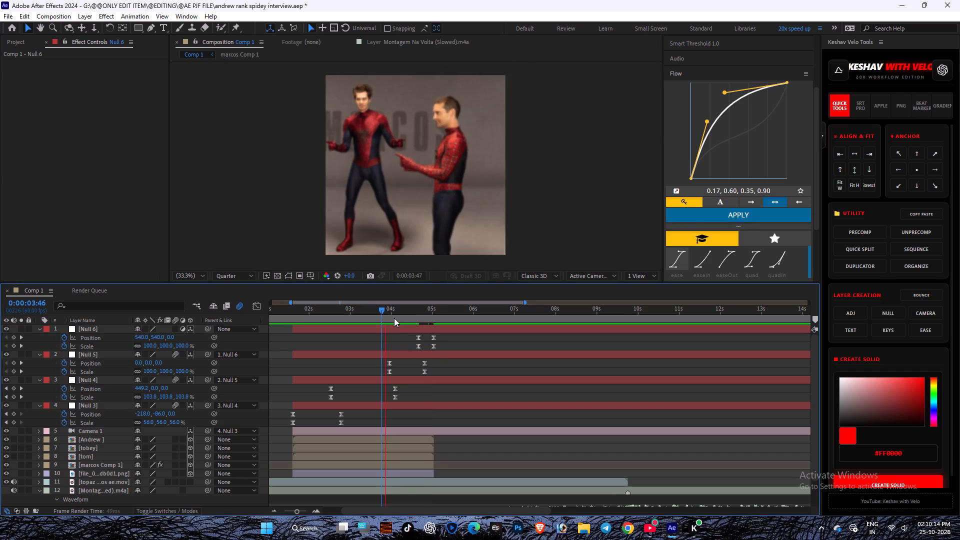
Apply Flow's ease preset, 0.42, 0.00, 0.58, 1.00, to all Position and Scale keyframes of Null 6.
click(424, 314)
click(684, 257)
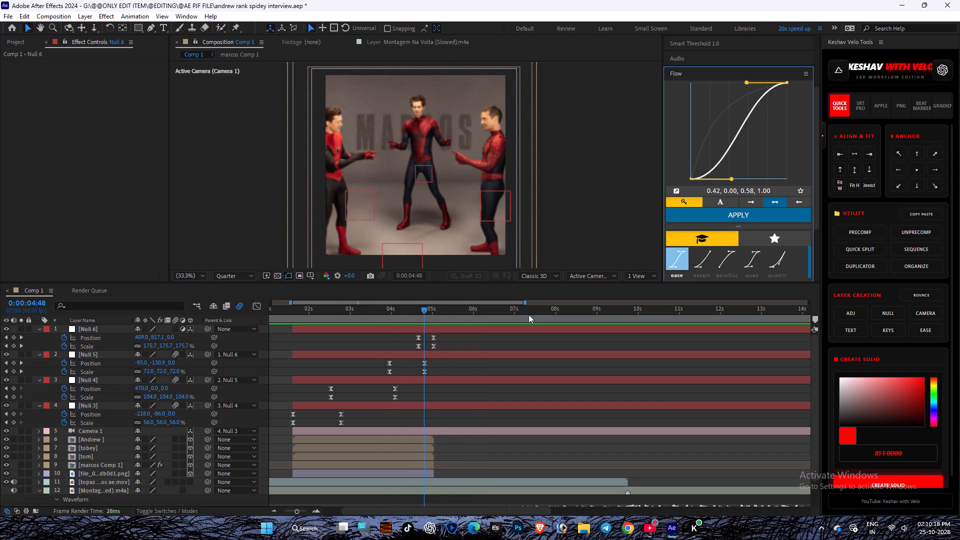
drag(404, 339, 434, 349)
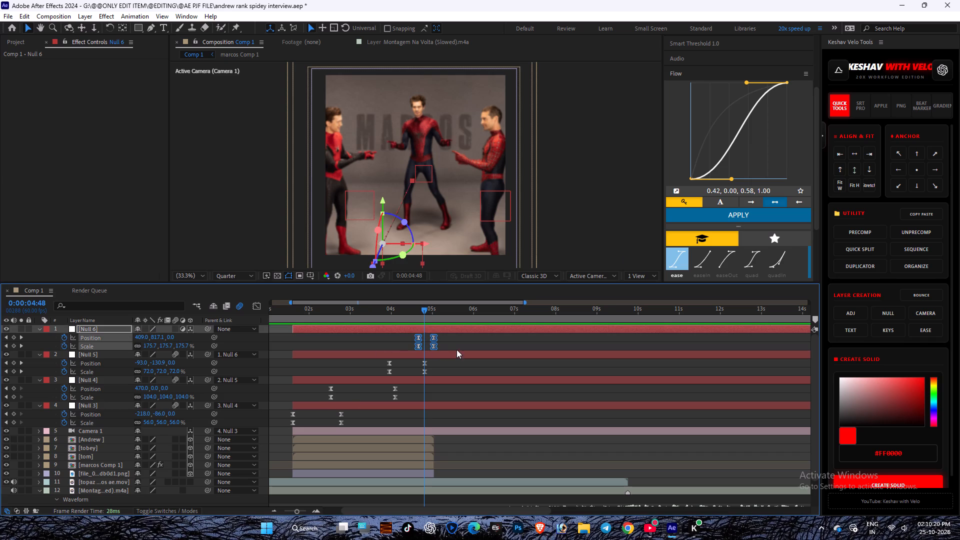
click(707, 225)
click(704, 215)
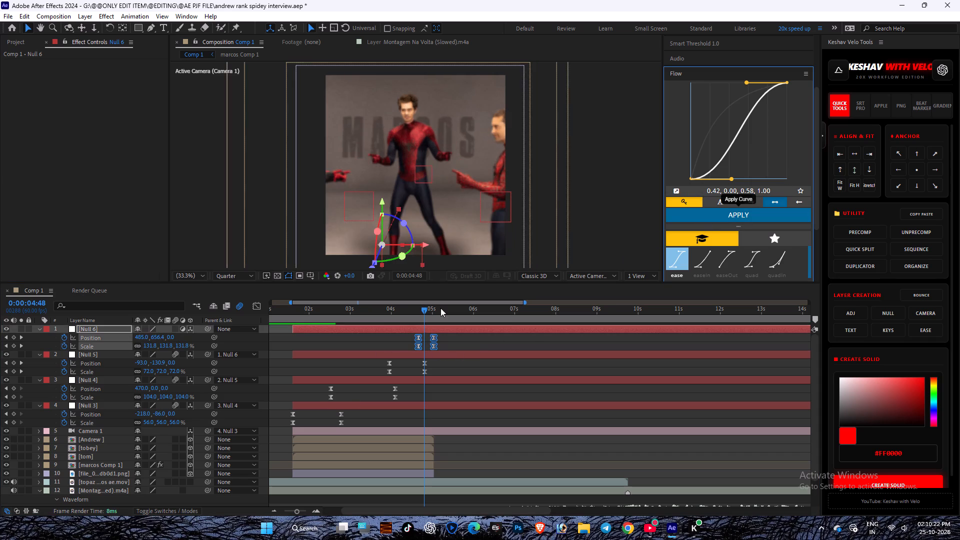
Preview and scrub the closing pull-out between 4:12 and 4:57 to check Null 6's easing.
click(394, 304)
key(space)
click(399, 315)
key(space)
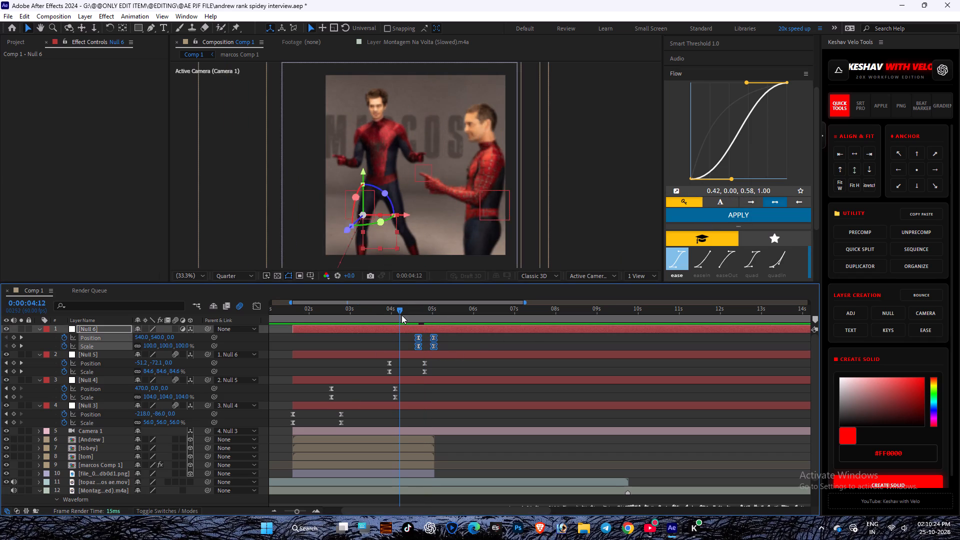
drag(401, 315, 417, 311)
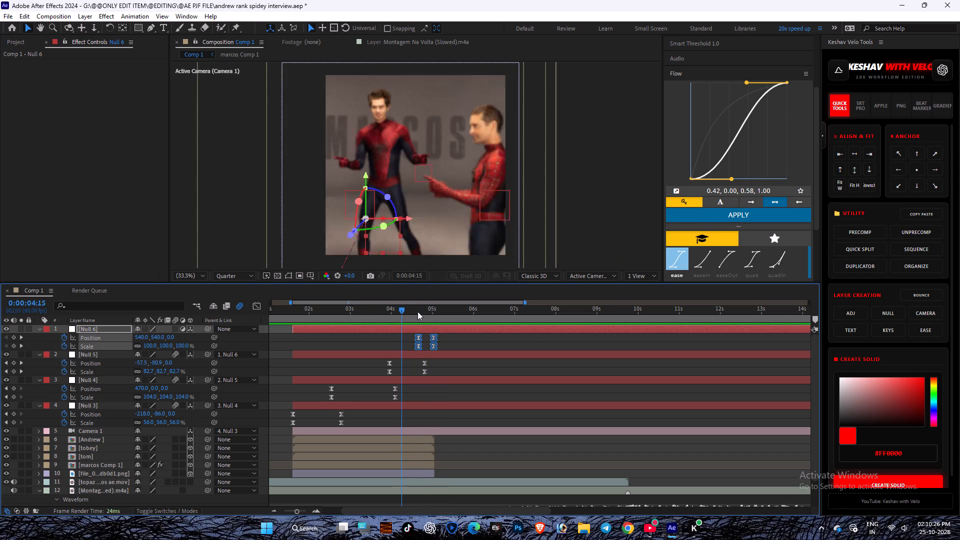
drag(417, 311, 428, 309)
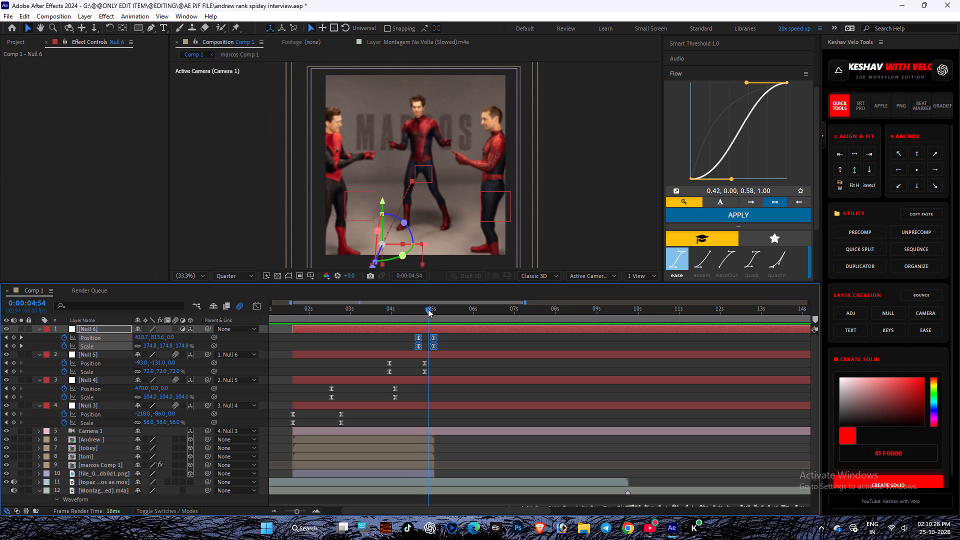
drag(428, 309, 430, 309)
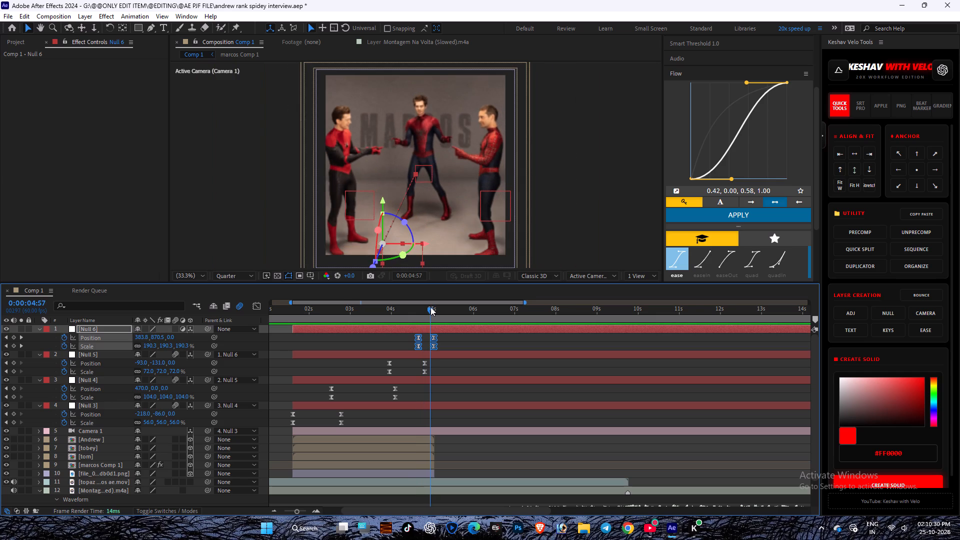
Replay the end of the pull-out and reshape Flow's easing curve to 0.04, 0.47, 0.97, 0.53.
key(space)
key(space)
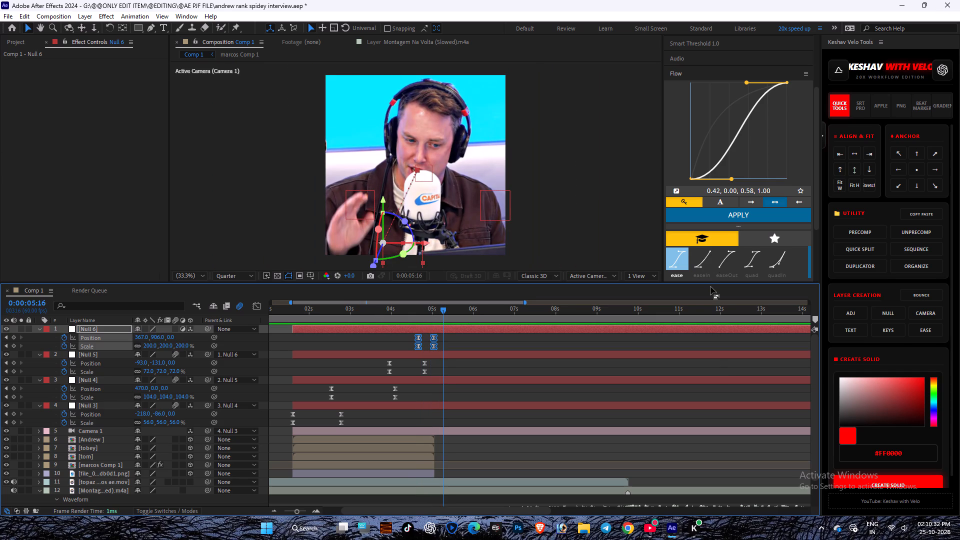
drag(730, 177, 697, 141)
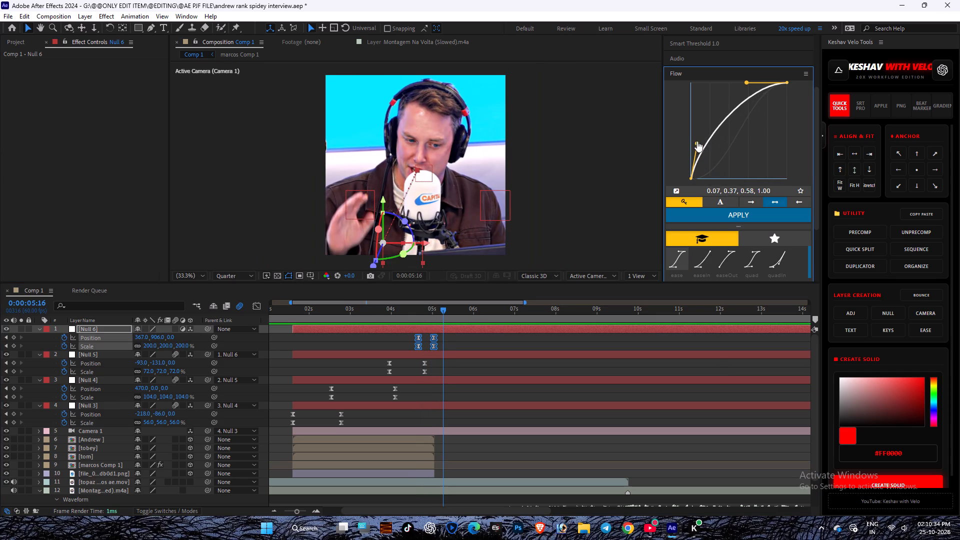
drag(697, 141, 694, 133)
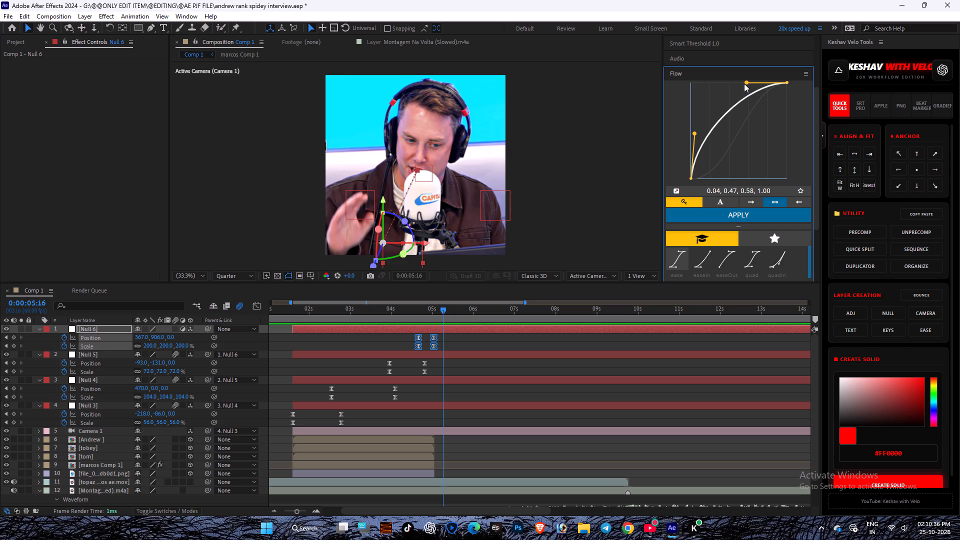
drag(746, 81, 784, 127)
Preview and scrub the camera motion between 4:16 and 5:00 to examine the handover from Null 5 to Null 6.
click(411, 310)
key(space)
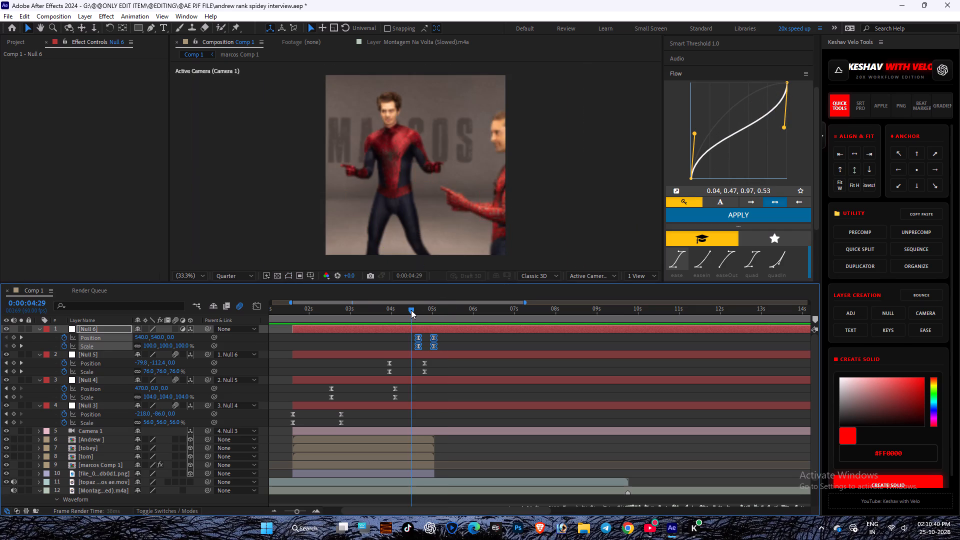
click(411, 310)
key(space)
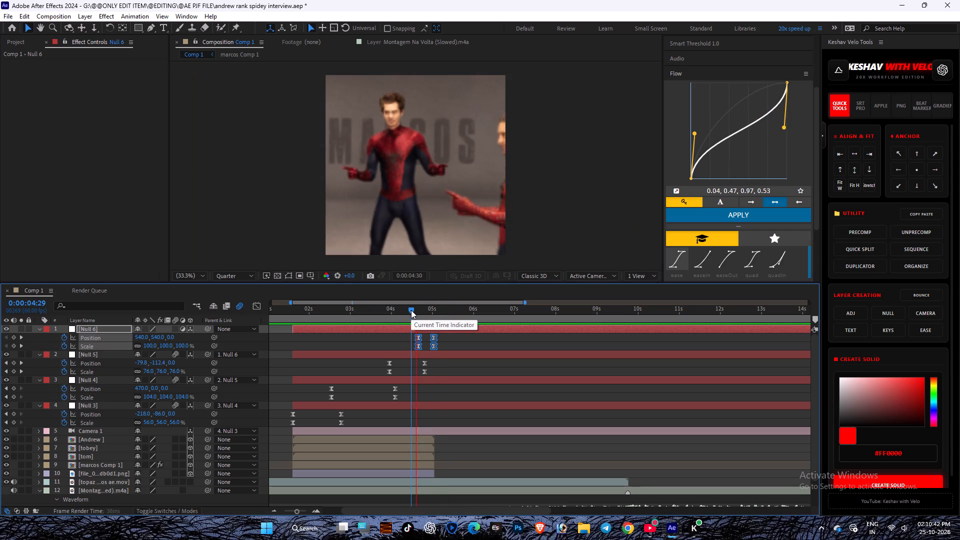
drag(411, 310, 421, 313)
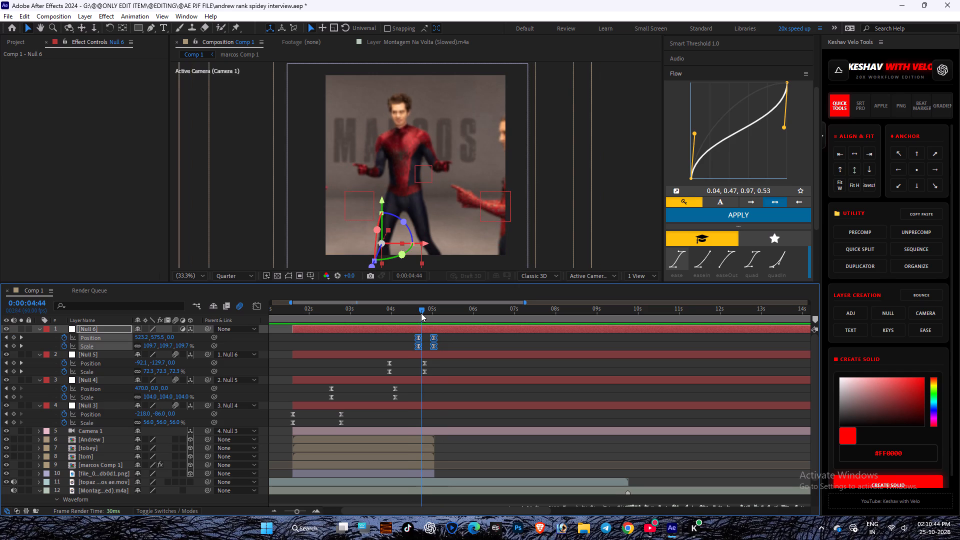
drag(421, 313, 411, 336)
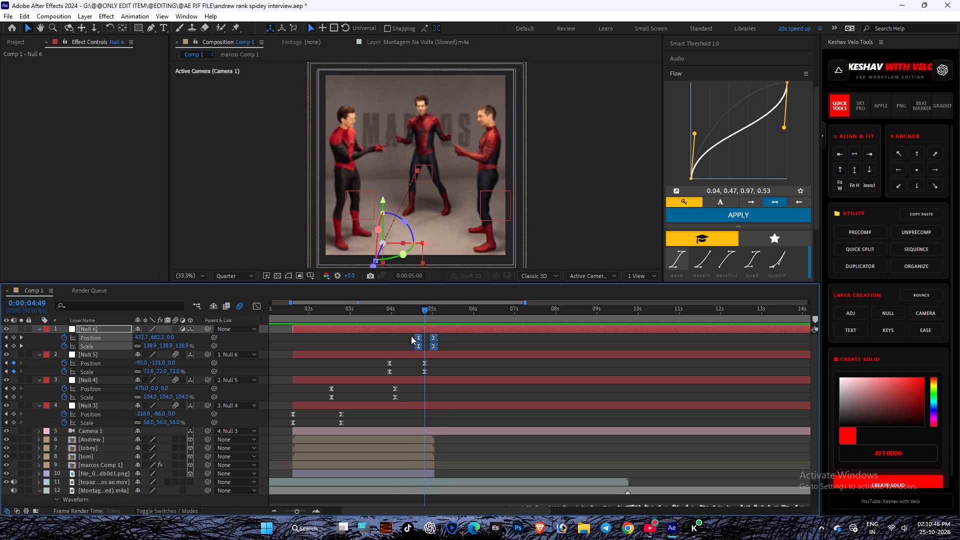
drag(411, 336, 409, 347)
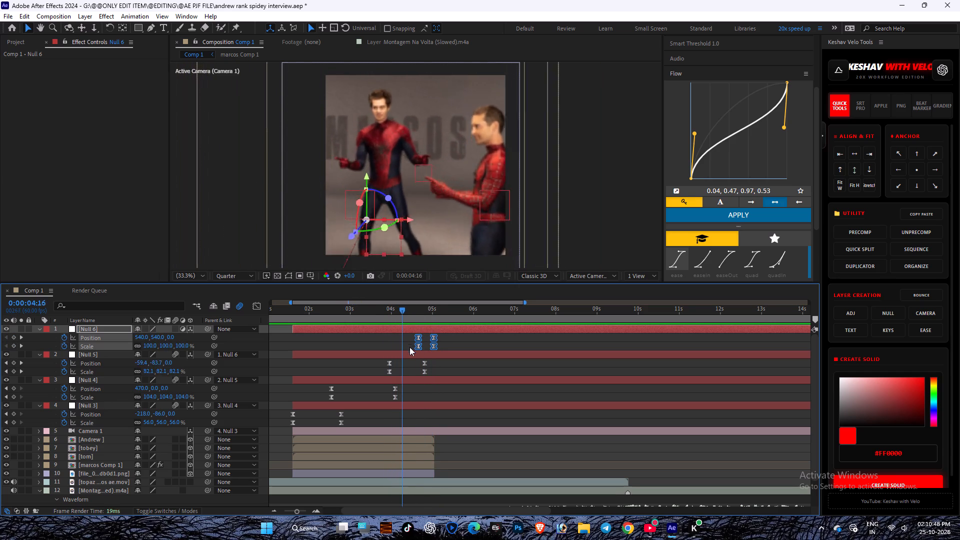
drag(409, 347, 419, 350)
Move Null 5's last Position and Scale keyframes earlier to 4:45.
click(437, 367)
drag(428, 362, 420, 375)
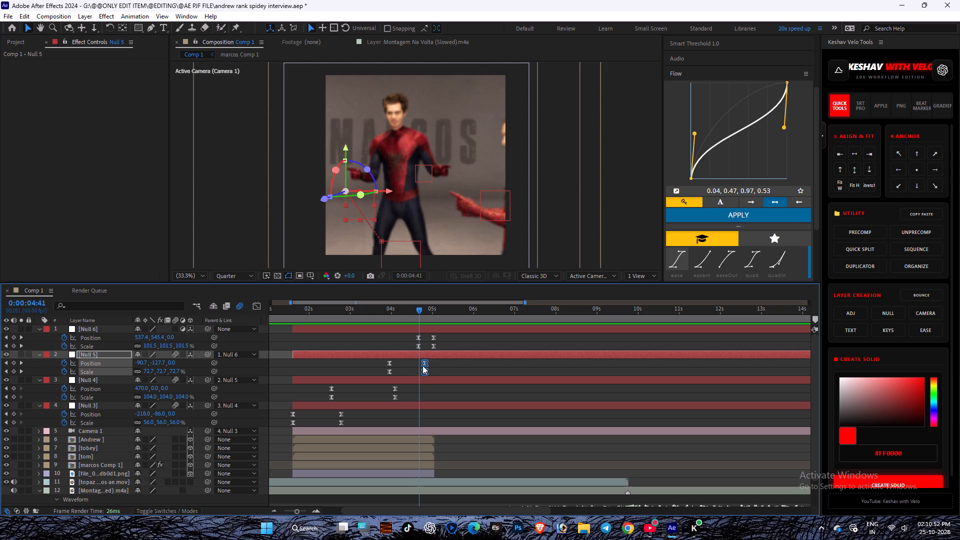
click(422, 365)
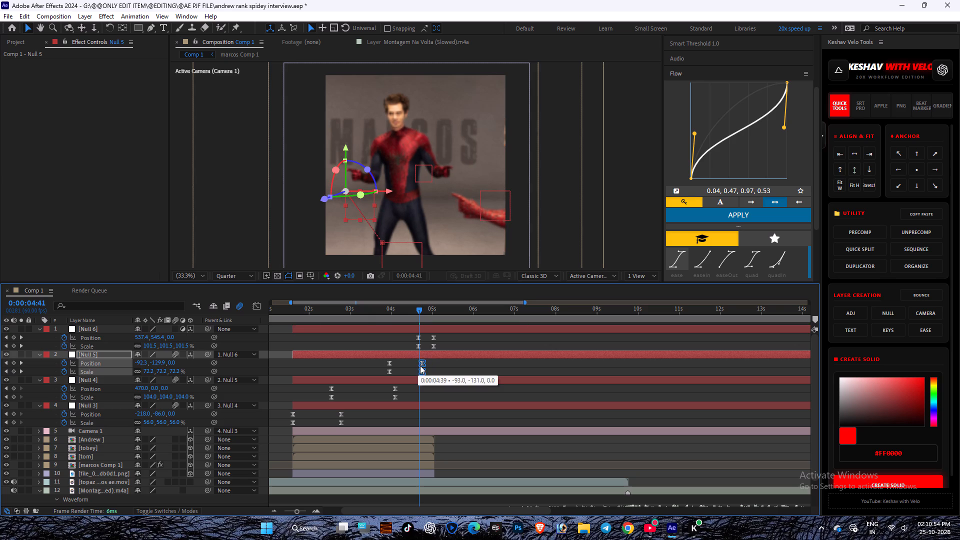
click(430, 367)
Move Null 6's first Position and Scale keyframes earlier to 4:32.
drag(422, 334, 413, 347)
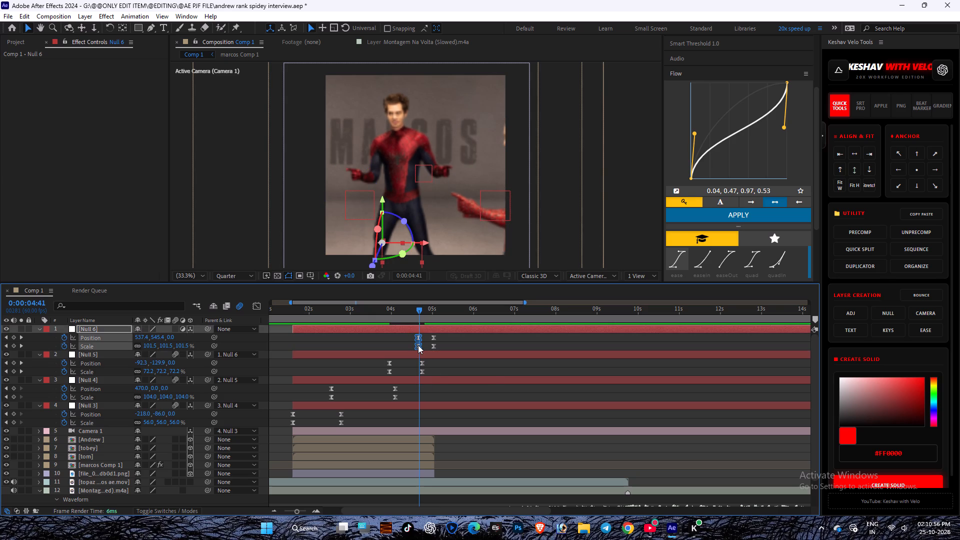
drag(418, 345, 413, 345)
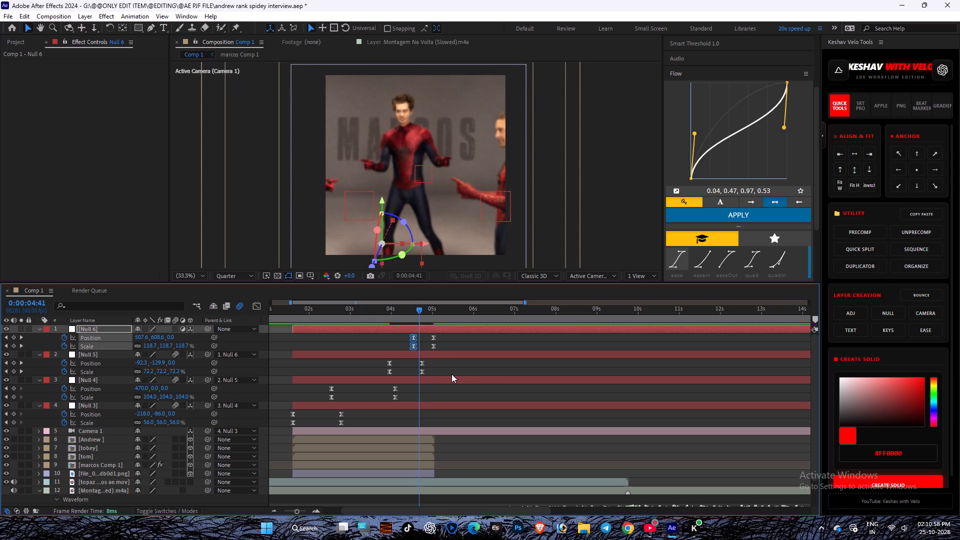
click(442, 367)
Preview the retimed Null 5 and Null 6 moves from 3:30, scrub the overlap around 4:32, and save the project.
drag(411, 318, 370, 315)
key(space)
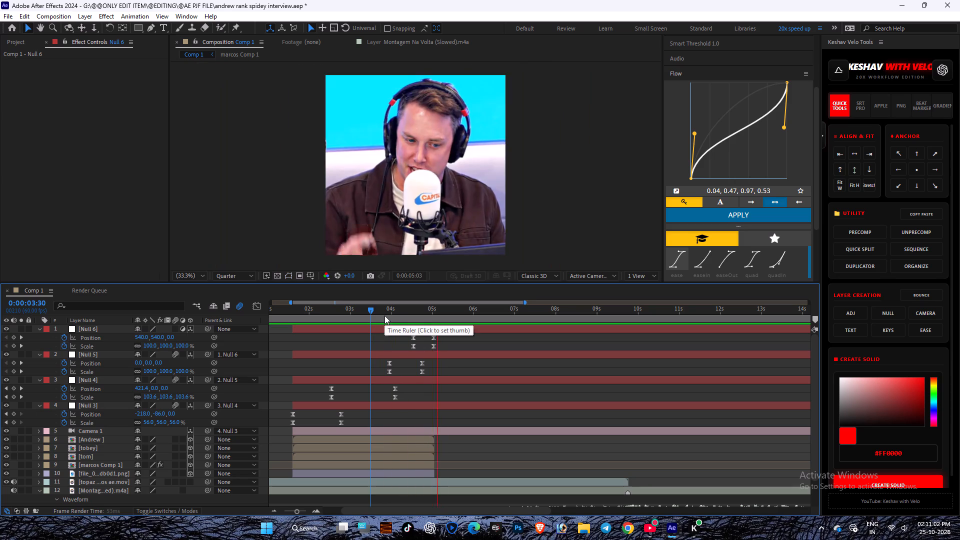
drag(384, 315, 404, 313)
key(ctrl+s)
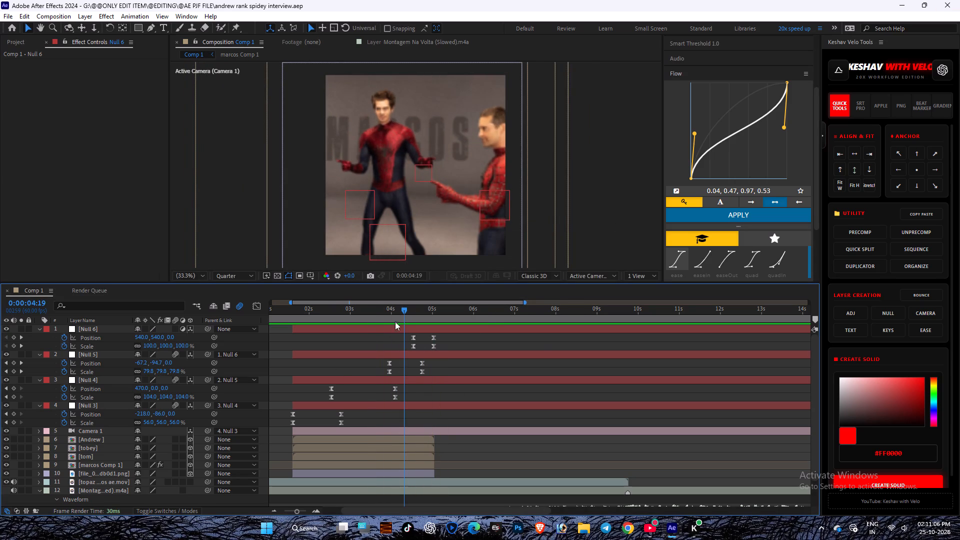
drag(406, 312, 414, 312)
key(space)
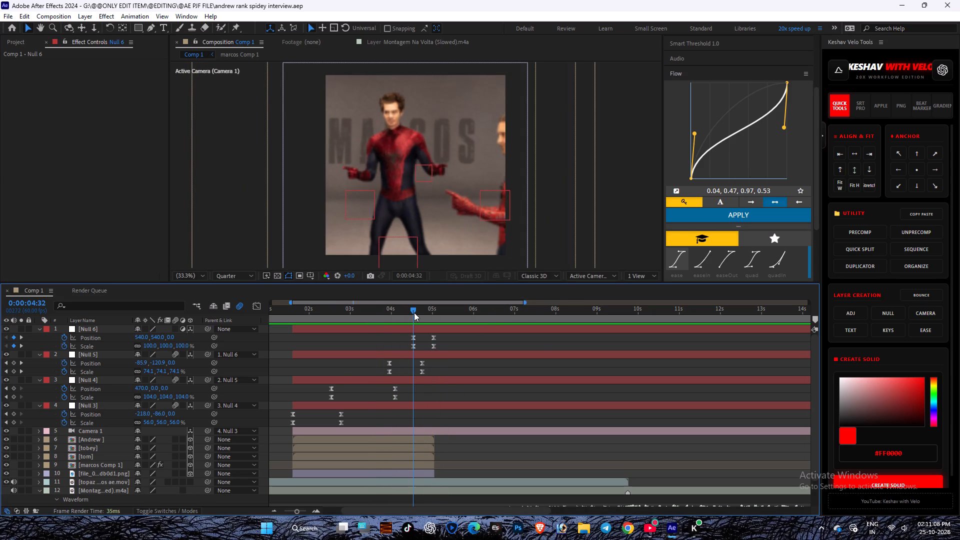
drag(417, 310, 388, 310)
key(ctrl+s)
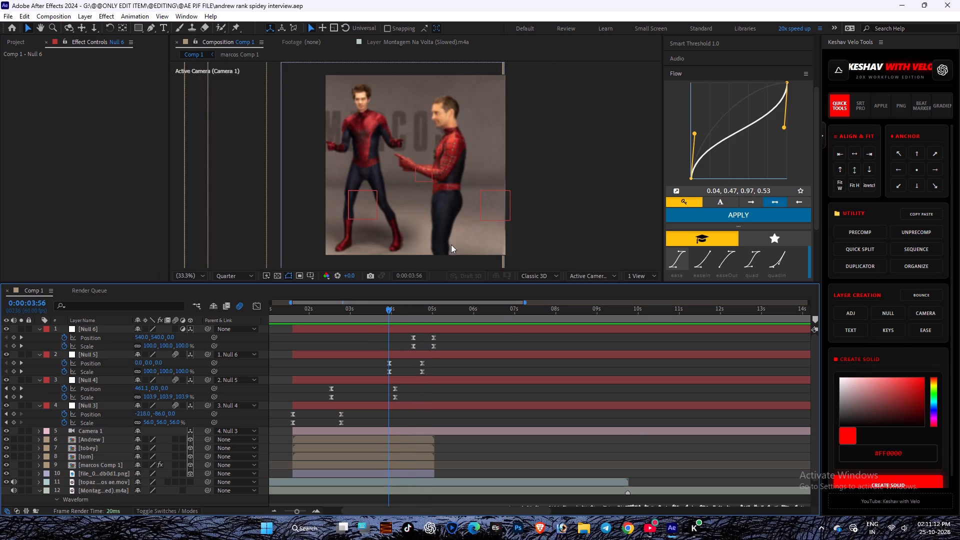
Replay the camera move into the closing pull-out, starting around 3:51, to check the overlap between Null 5 and Null 6.
key(space)
key(space)
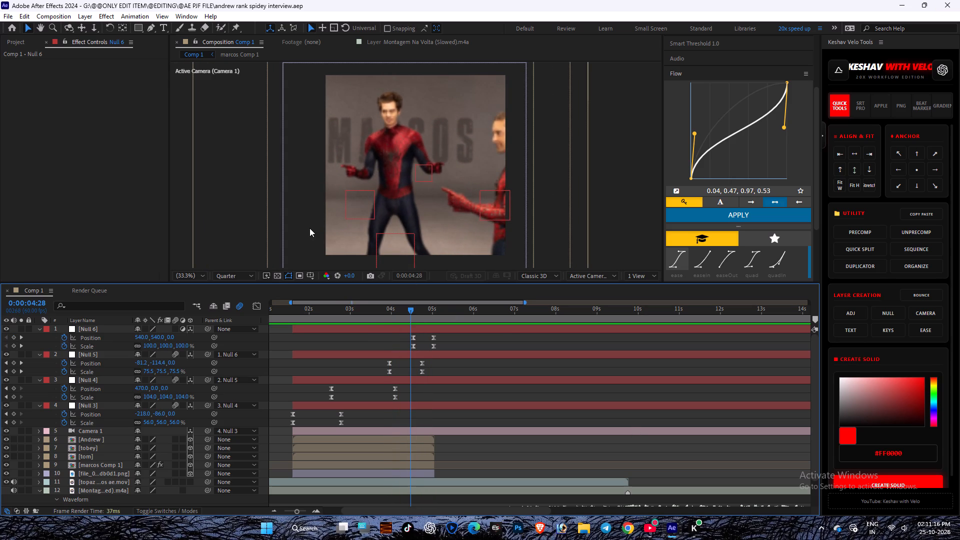
scroll(309, 228, up, 1)
key(space)
key(space)
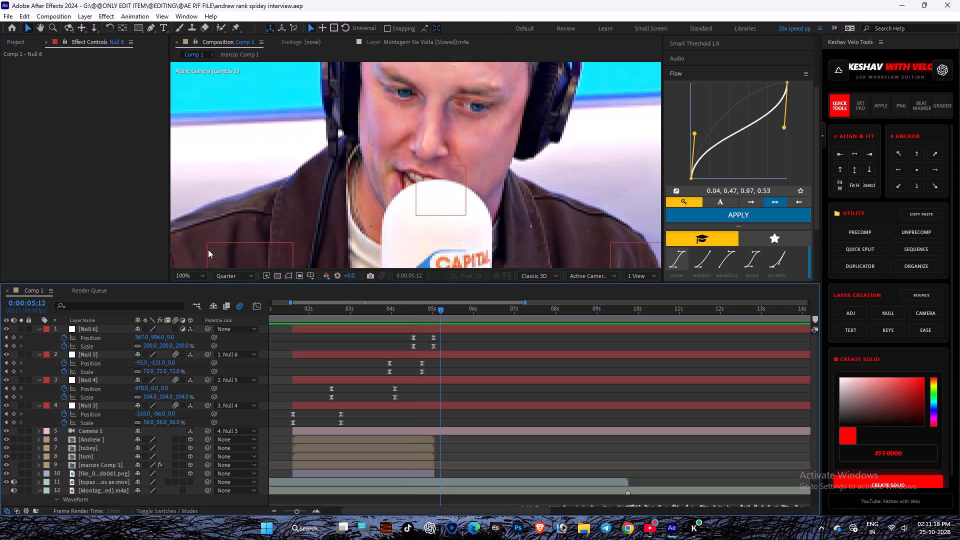
click(195, 269)
click(195, 277)
click(200, 288)
key(space)
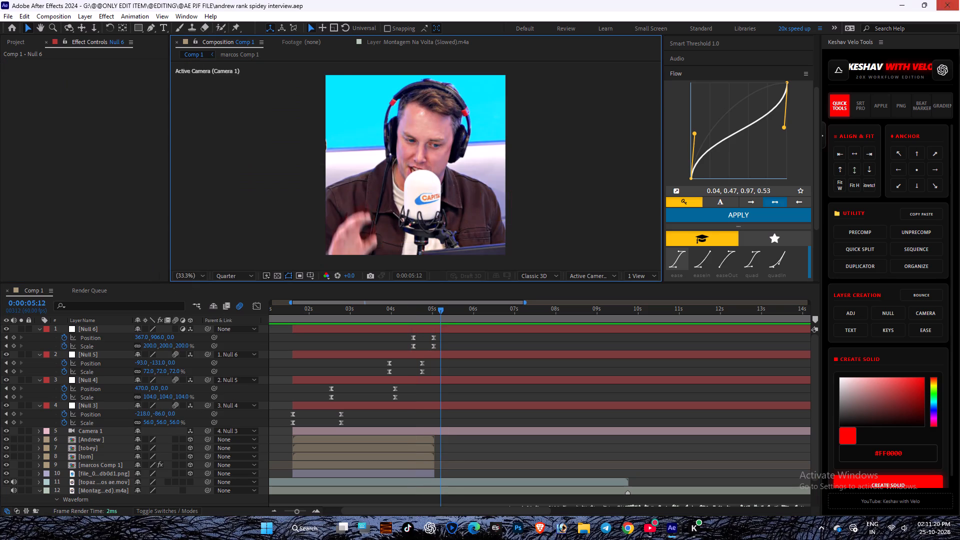
click(385, 309)
key(space)
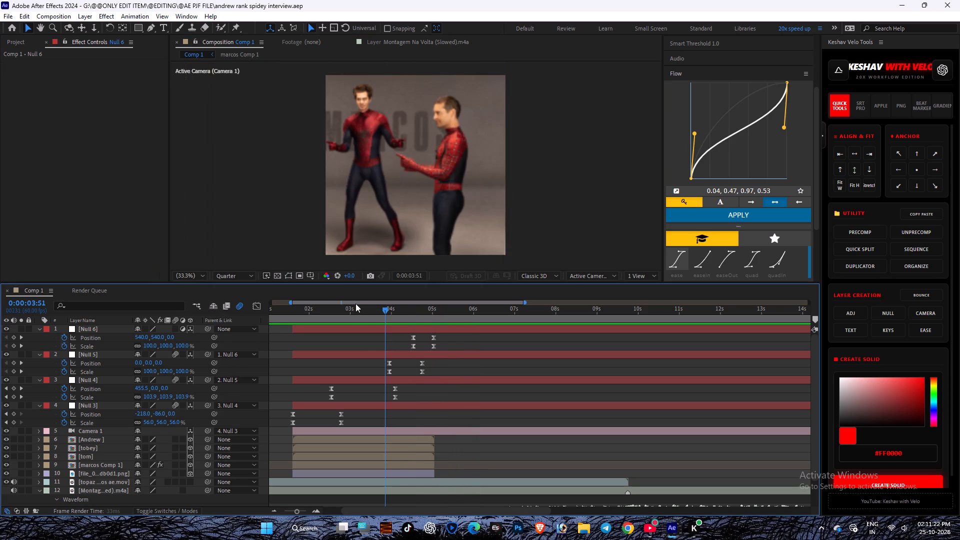
key(space)
key(space)
key(space)
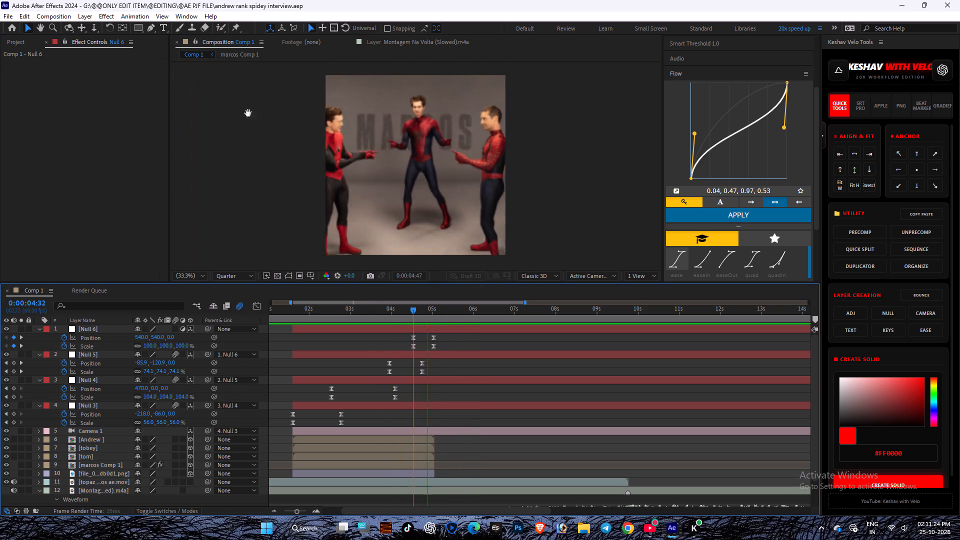
Move Null 6's first Position and Scale keyframes later to about 4:40 and preview the transition up to 4:45.
drag(401, 336, 431, 354)
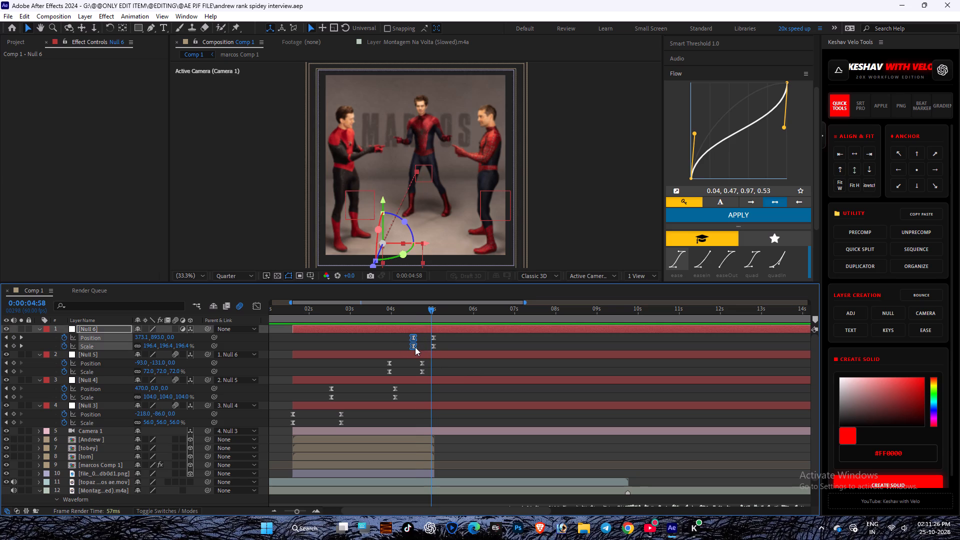
drag(415, 347, 420, 345)
click(425, 343)
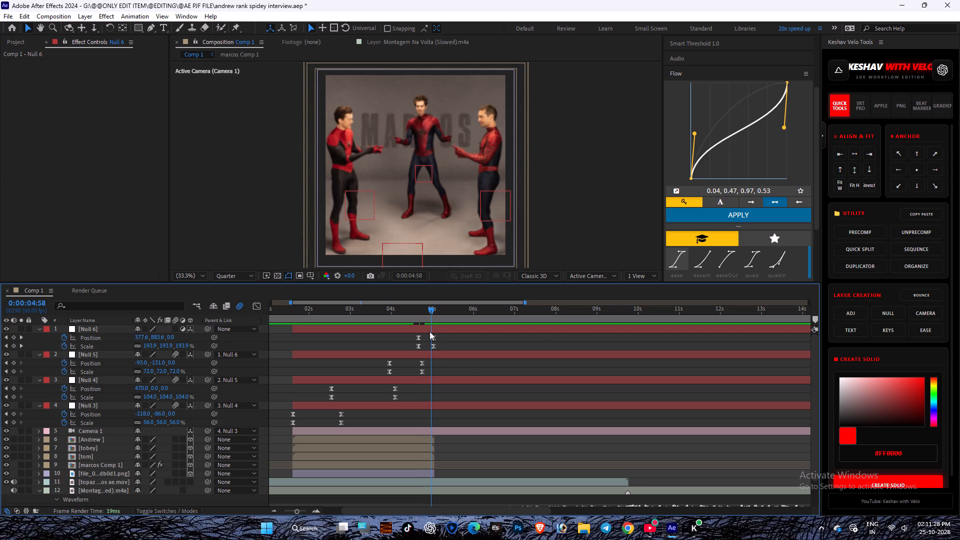
drag(419, 311, 410, 311)
key(space)
drag(415, 308, 409, 312)
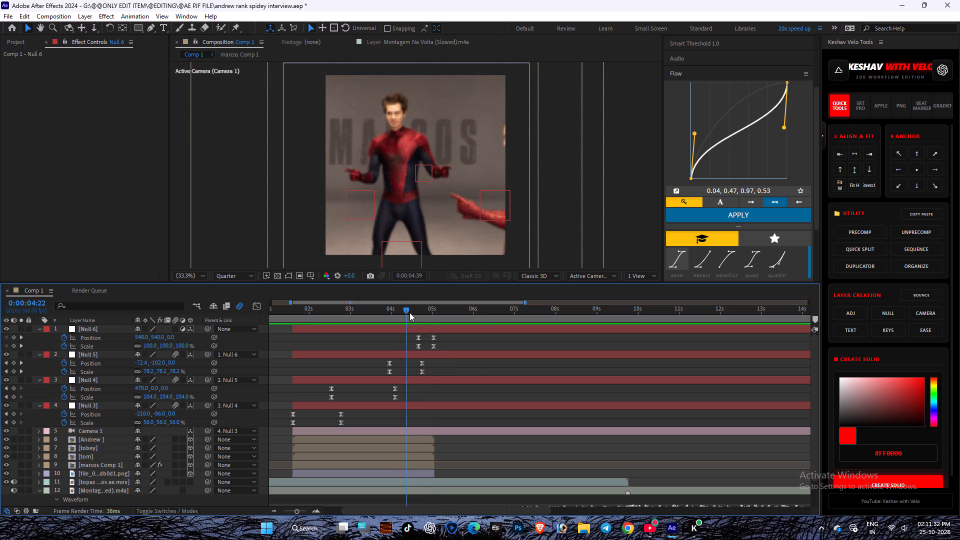
drag(409, 312, 429, 319)
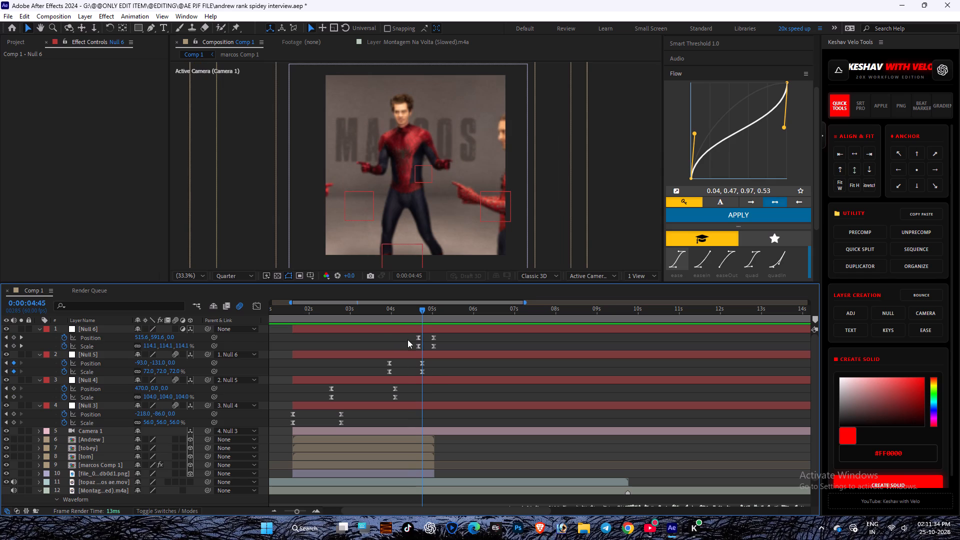
Shift the whole Null 6 layer about 15 frames later so its keyframes start around 4:55.
drag(389, 330, 399, 330)
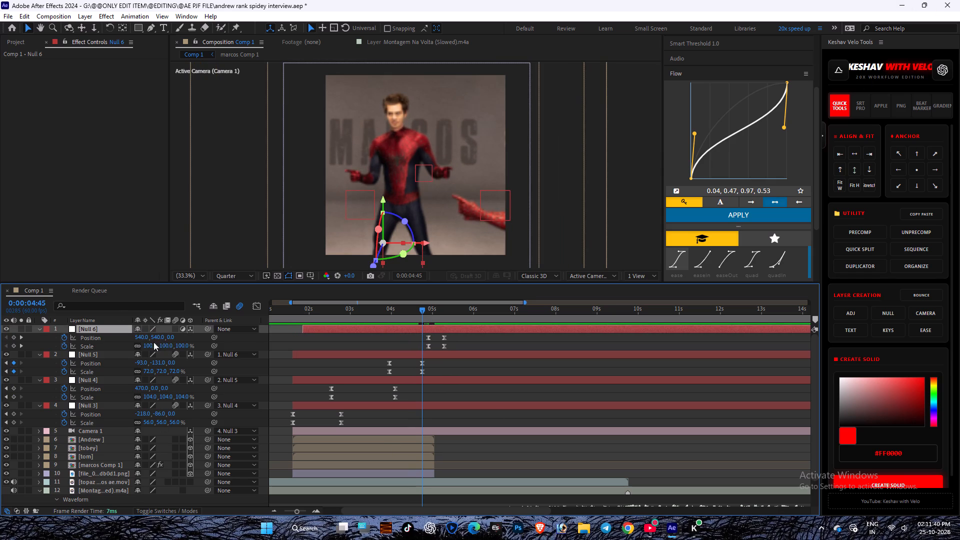
Set Null 5's X Position to -172 on its keyframe at 4:45, centring the middle Spider-Man.
click(433, 356)
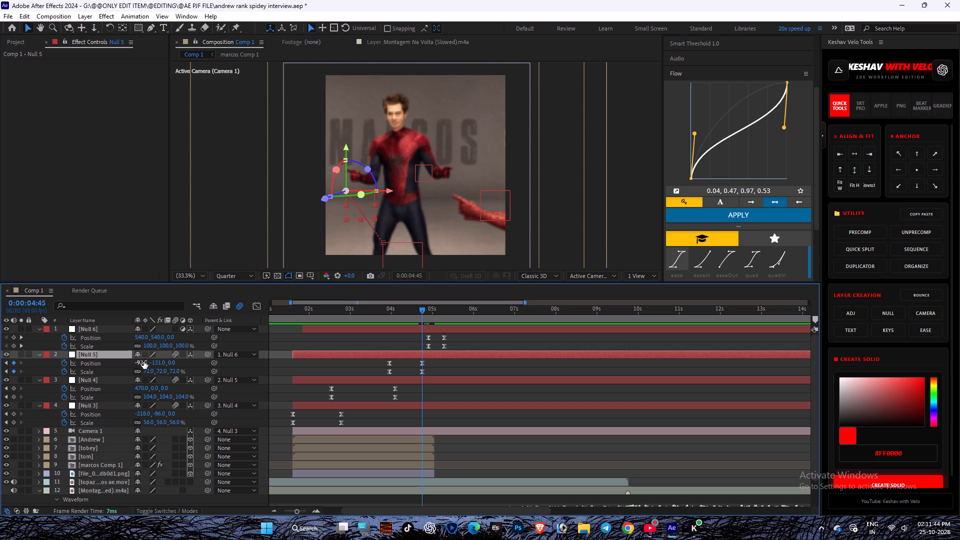
drag(143, 361, 109, 356)
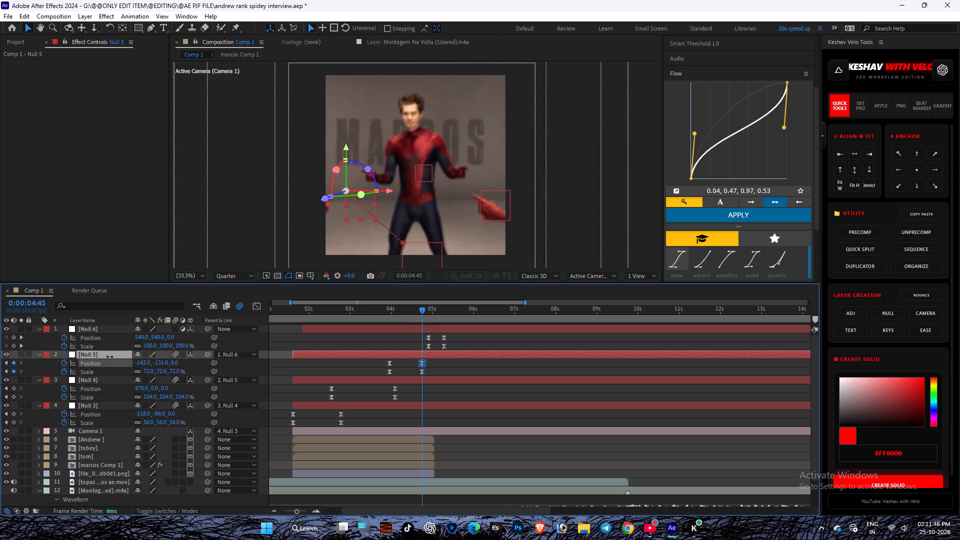
drag(109, 356, 94, 351)
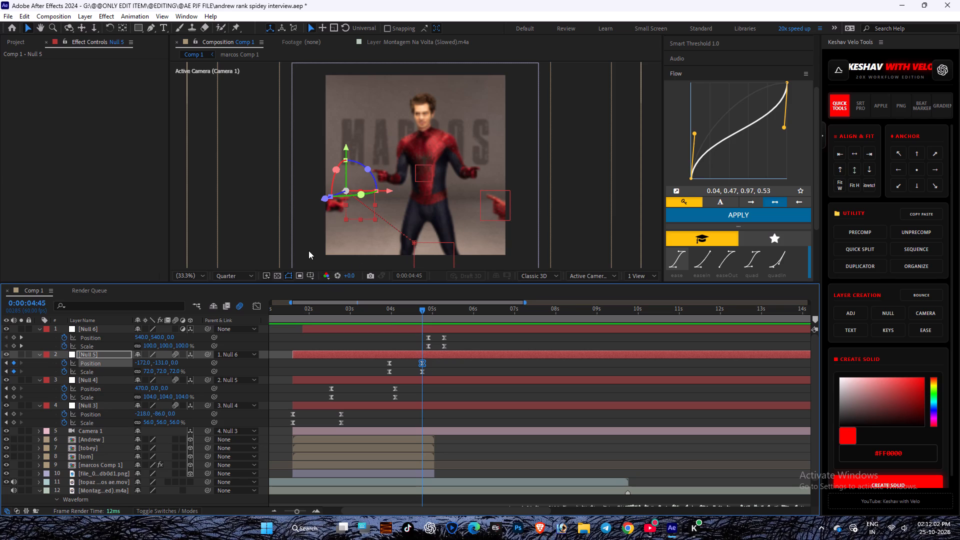
Reveal the Andrew layer's Position and adjust its Z depth, trying nearer and farther values and ending at 463.
click(98, 442)
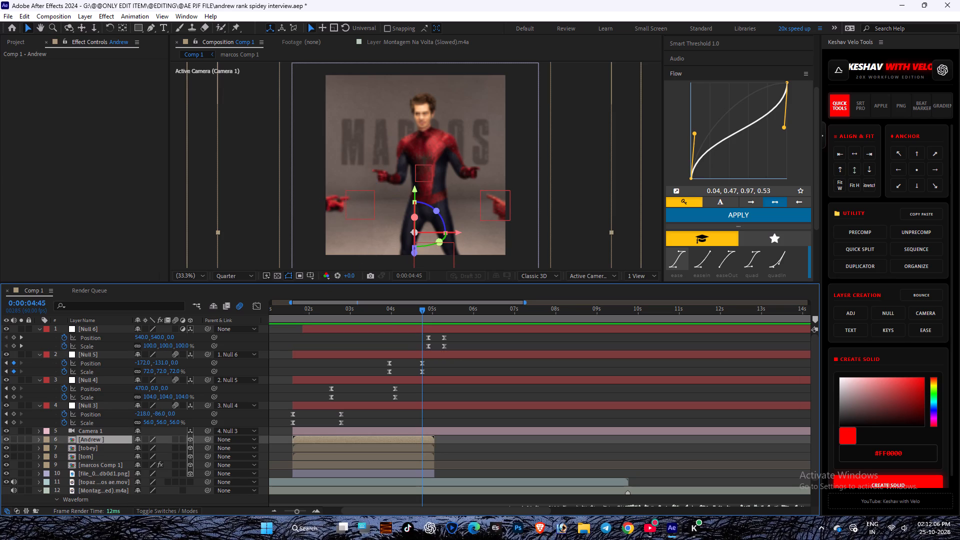
key(p)
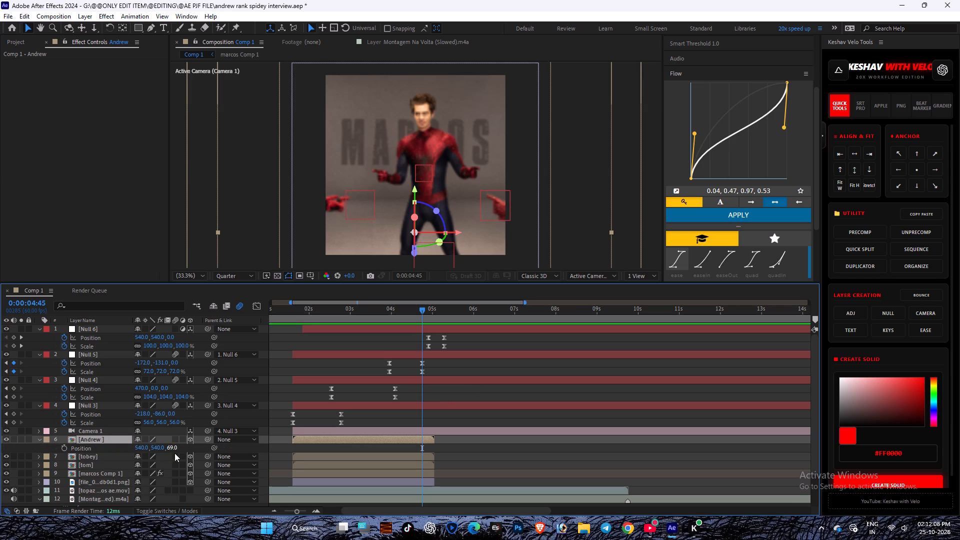
drag(174, 451, 174, 467)
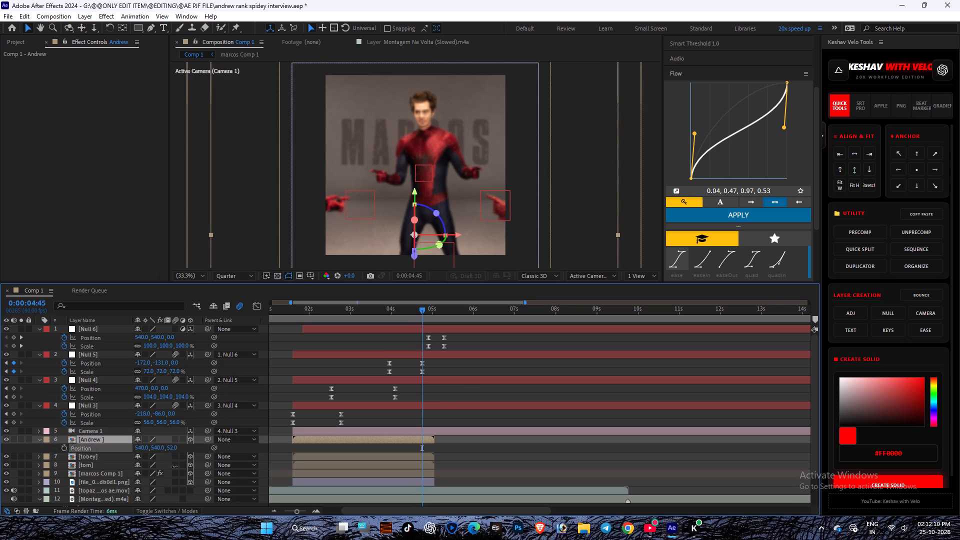
drag(174, 467, 138, 539)
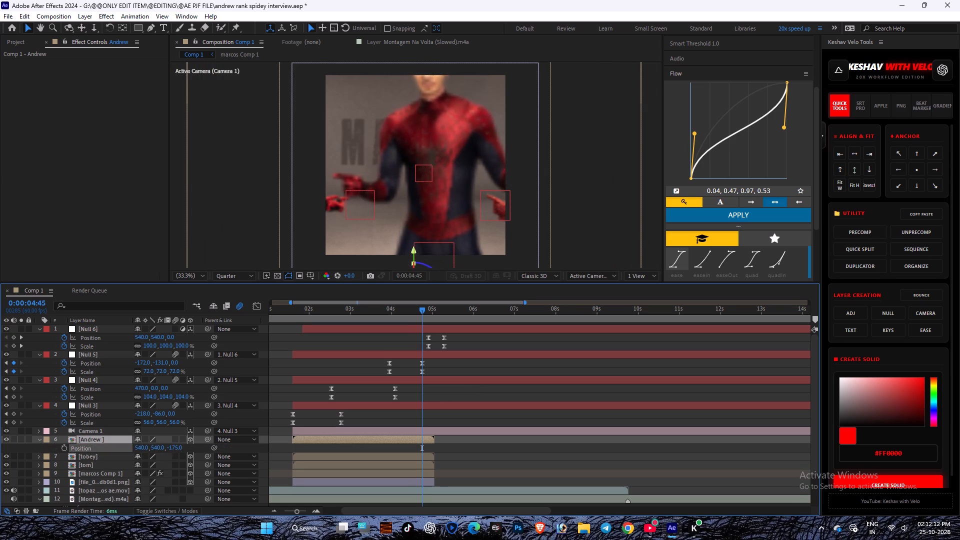
drag(138, 539, 163, 441)
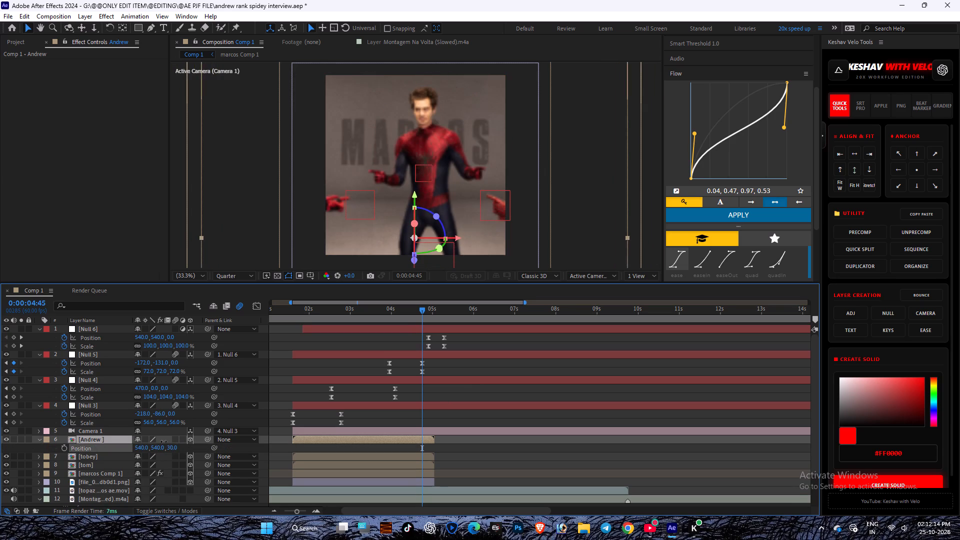
drag(163, 441, 358, 438)
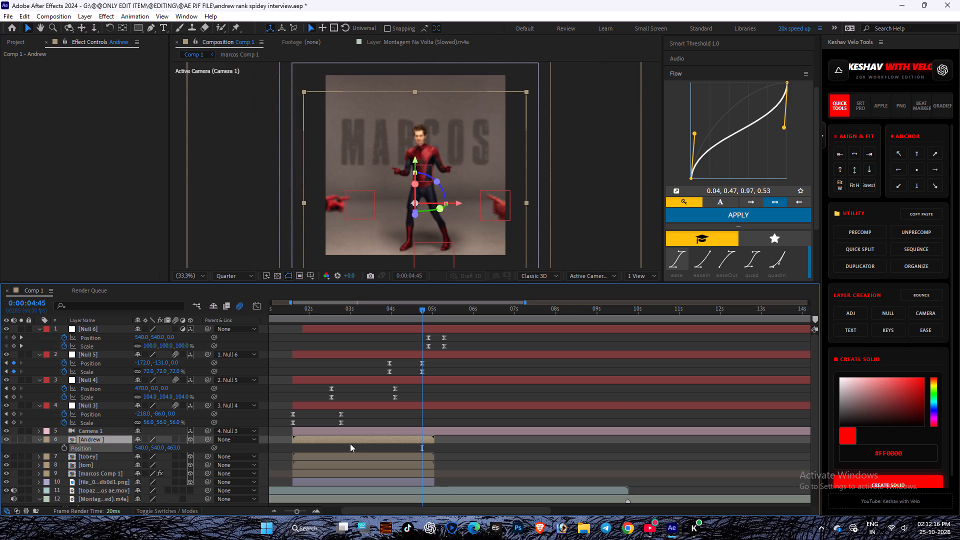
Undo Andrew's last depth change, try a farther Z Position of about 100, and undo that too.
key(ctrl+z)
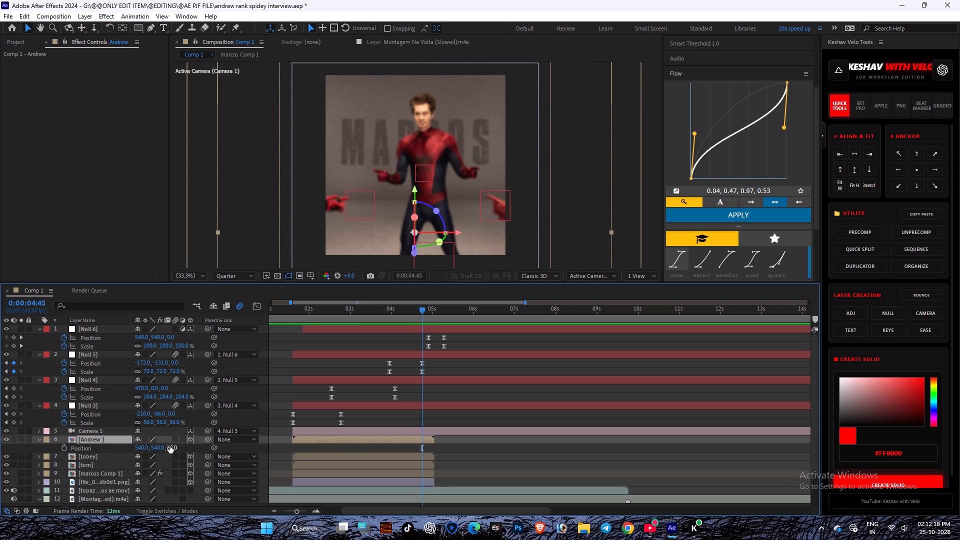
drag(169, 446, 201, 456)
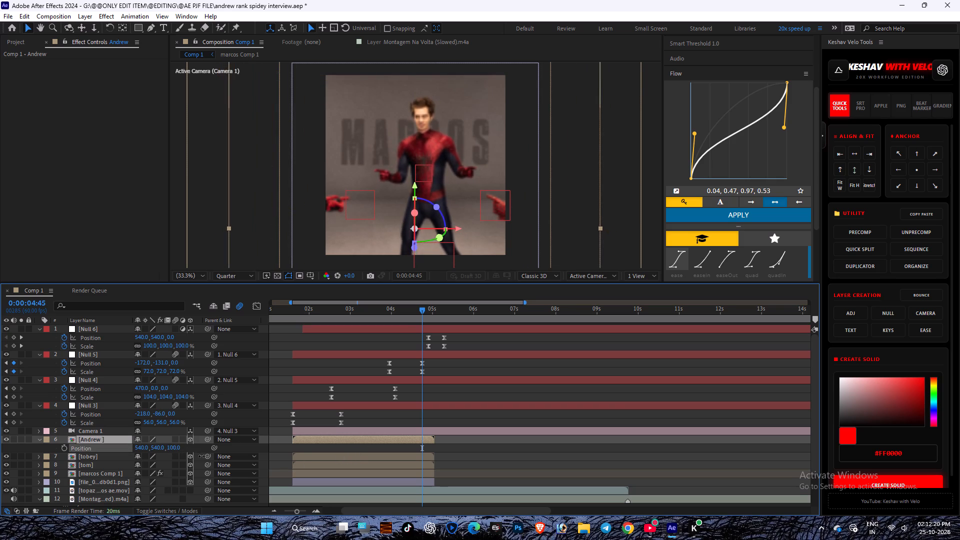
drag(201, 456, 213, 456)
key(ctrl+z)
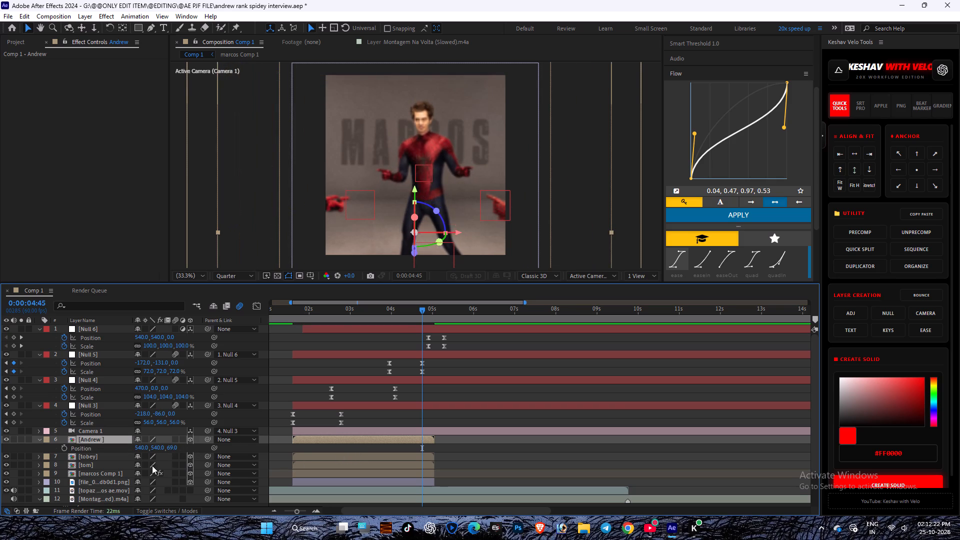
Set the Andrew layer's Z Position to 65.
click(172, 451)
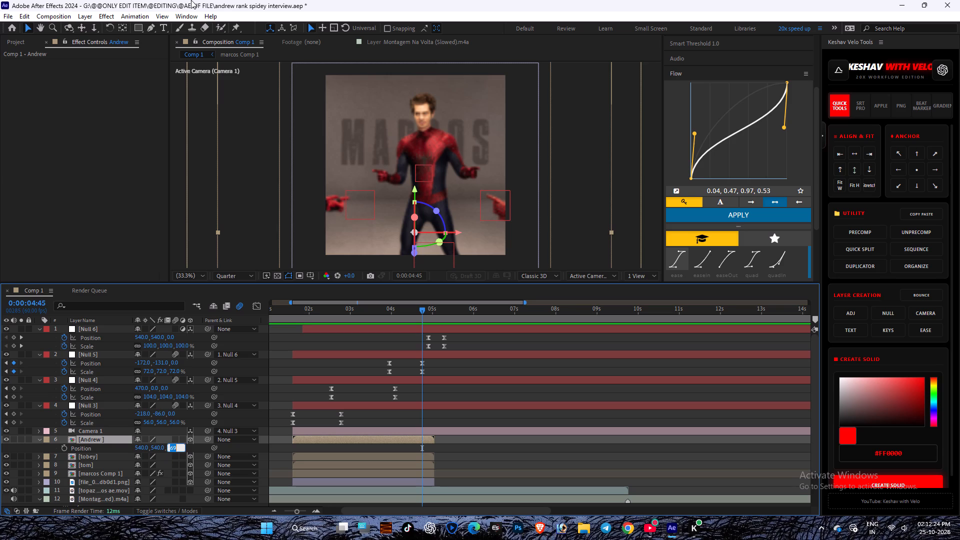
text(65)
key(Return)
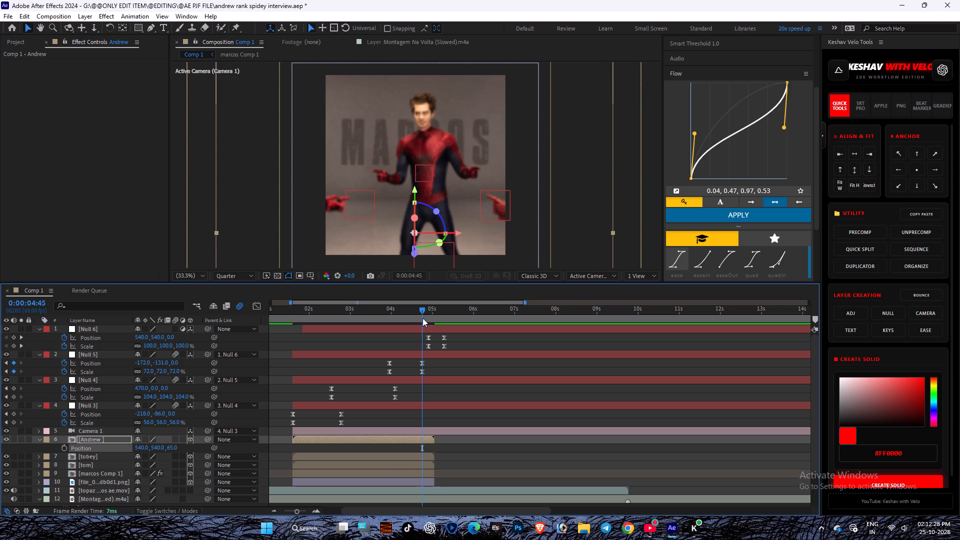
Check the transition around 4:41 to 5:06 and shift the Null 6 layer earlier so its last keyframes land at 5:02.
drag(422, 318, 430, 320)
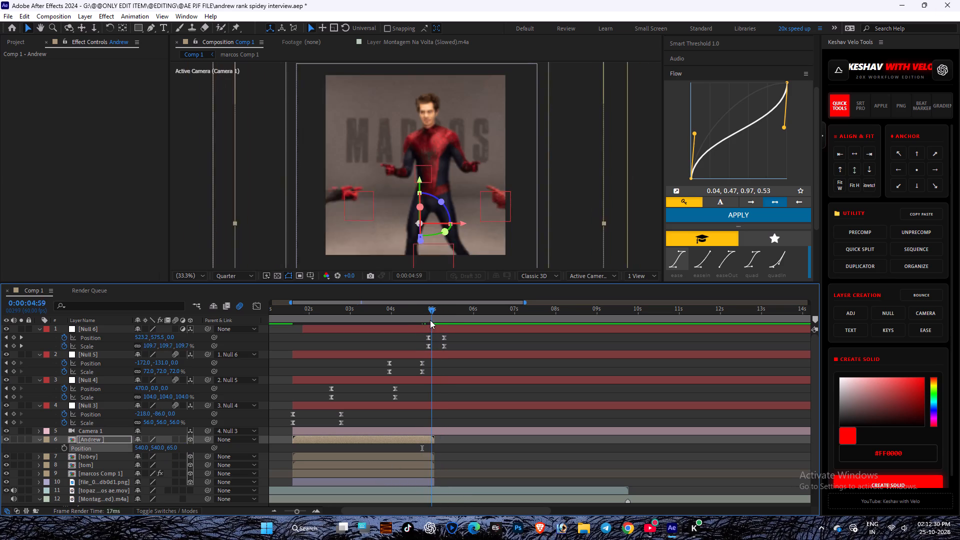
drag(430, 320, 421, 332)
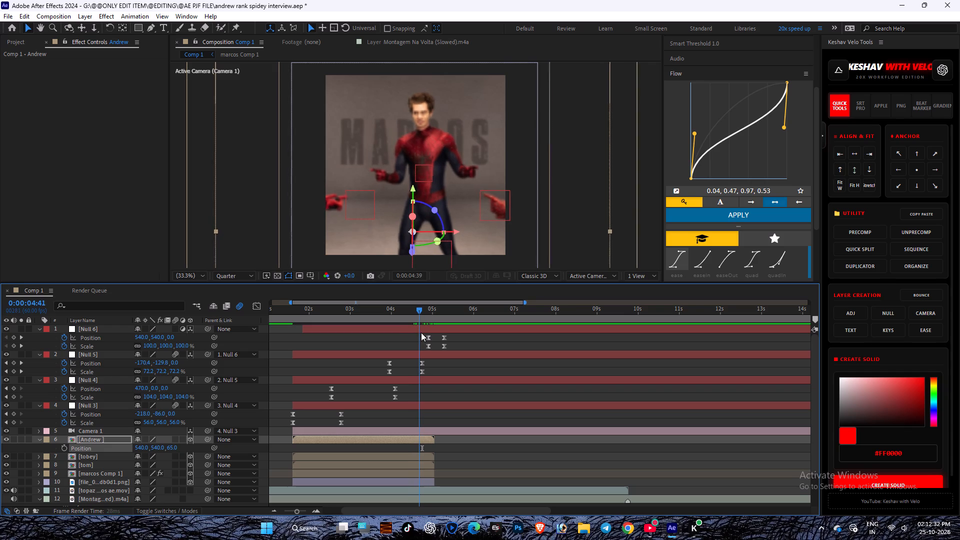
drag(421, 332, 423, 335)
drag(422, 335, 439, 353)
click(484, 339)
drag(471, 329, 461, 329)
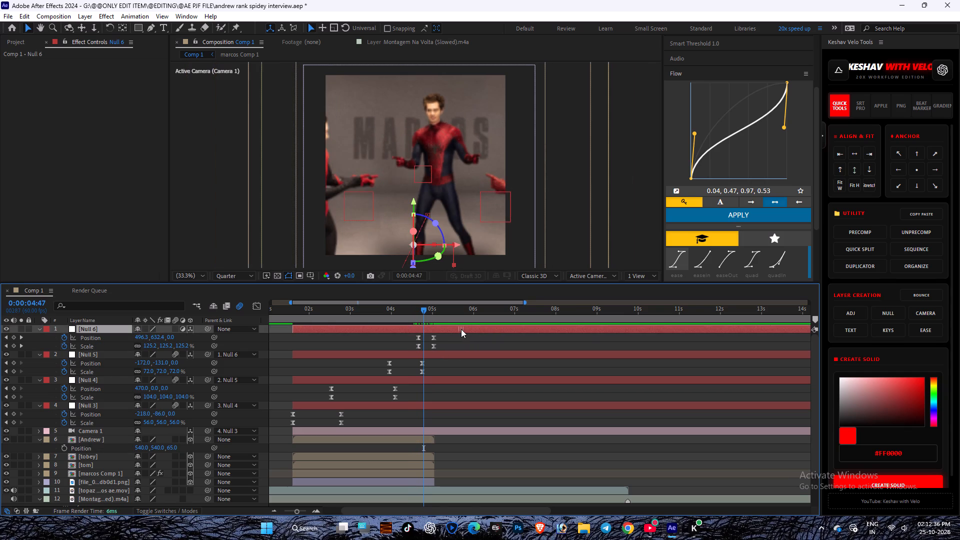
drag(461, 329, 463, 329)
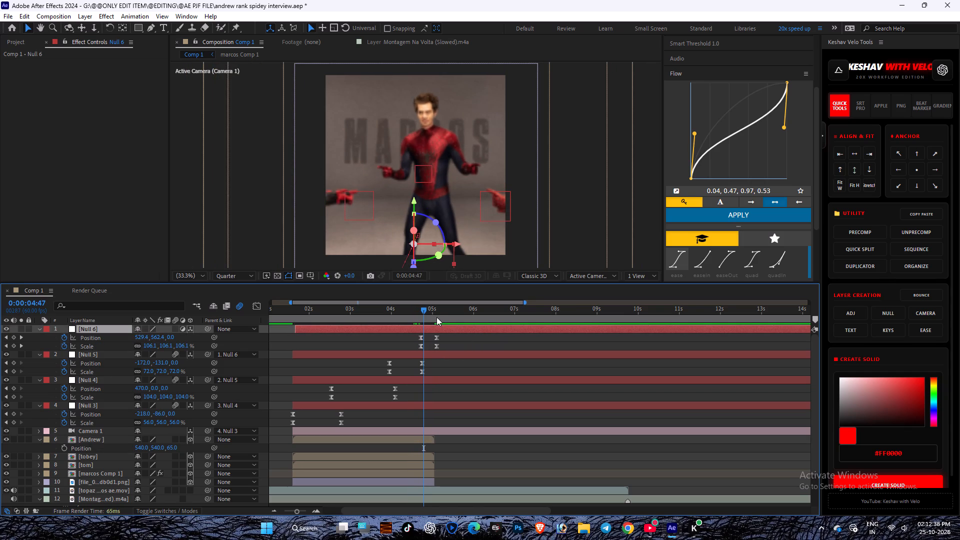
drag(424, 315, 436, 322)
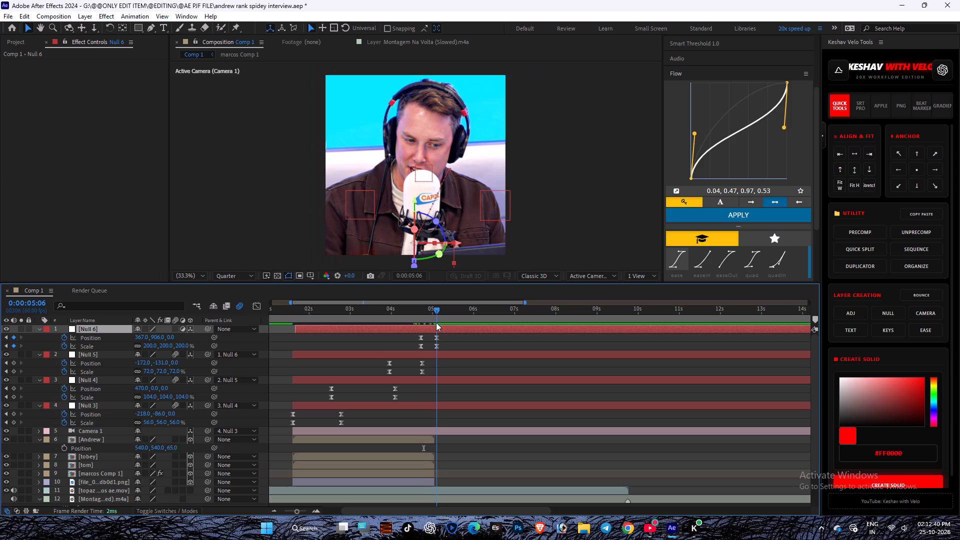
drag(436, 322, 434, 322)
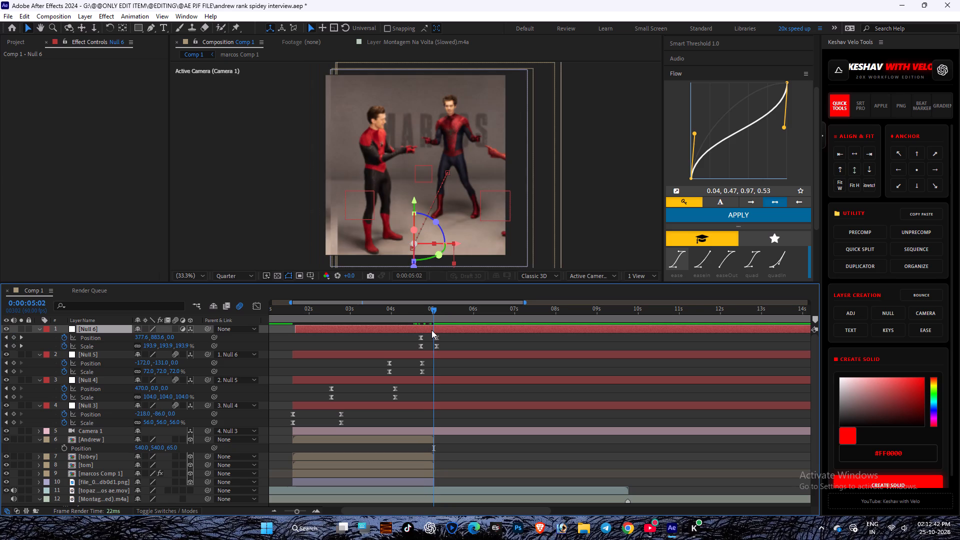
click(431, 330)
drag(433, 318, 431, 312)
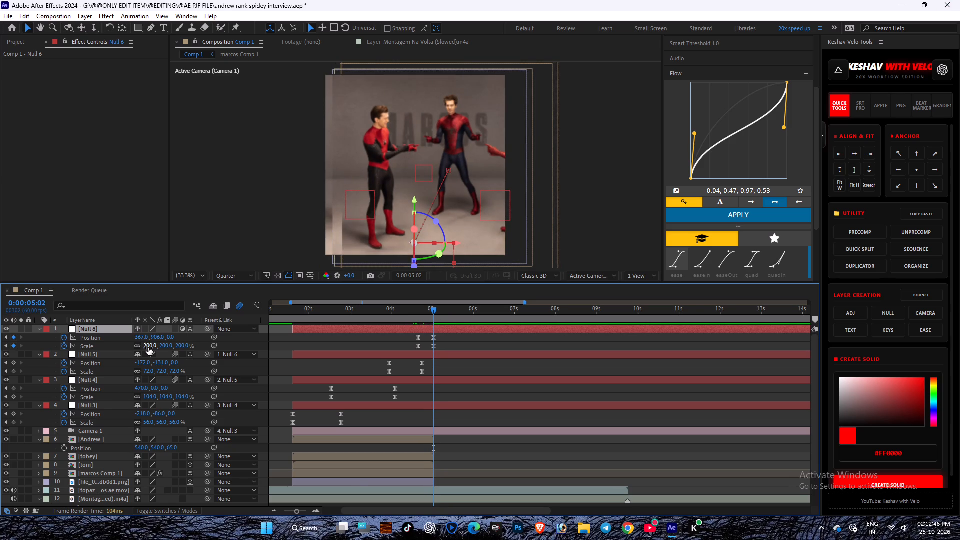
On Null 6's keyframes at 5:02, set Scale to 214% and Position to 525, 952 to frame all three Spider-Men.
drag(148, 348, 133, 348)
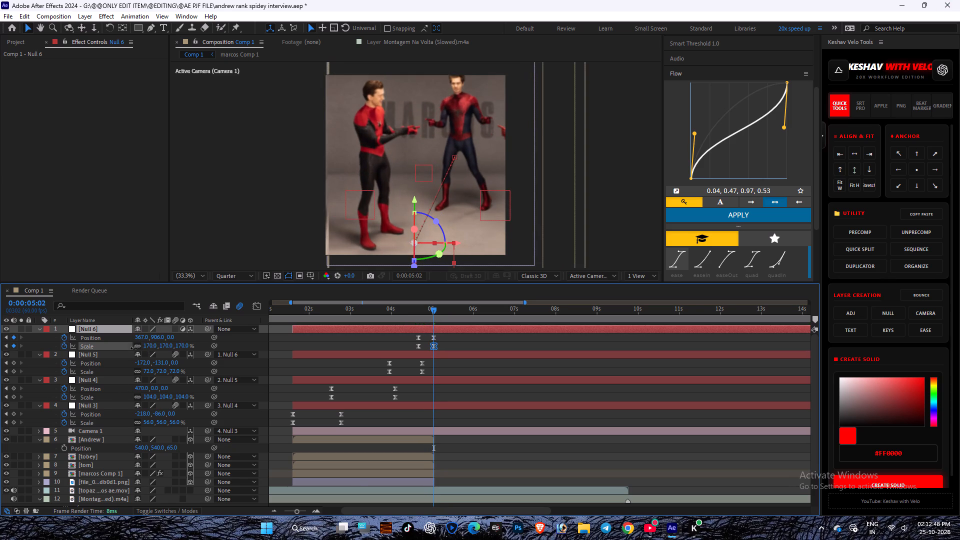
drag(133, 348, 141, 348)
drag(138, 339, 137, 342)
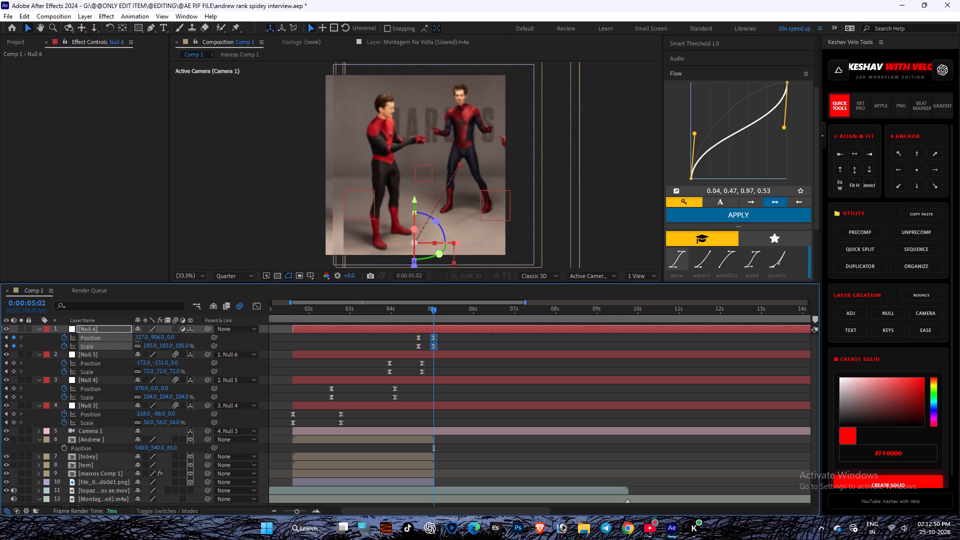
drag(137, 342, 227, 354)
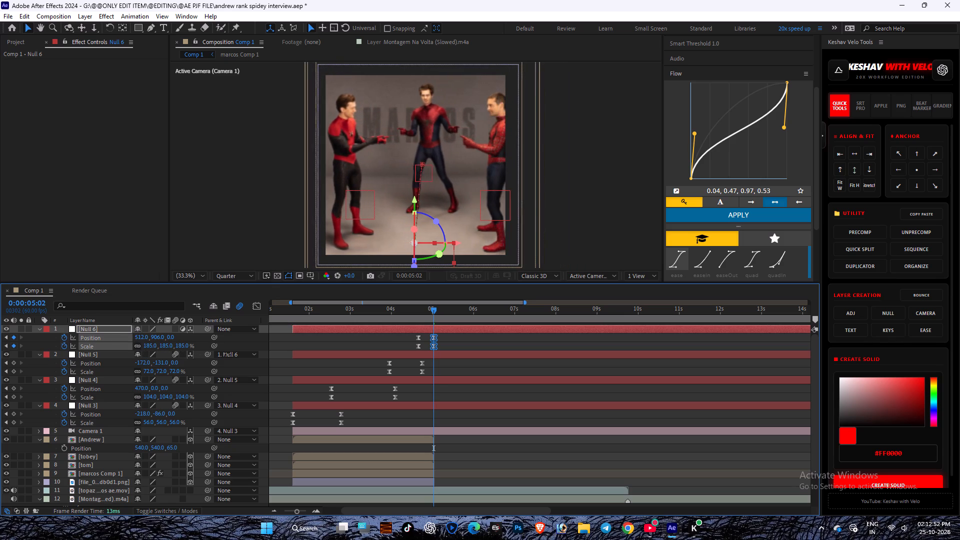
drag(227, 354, 235, 357)
drag(166, 347, 175, 349)
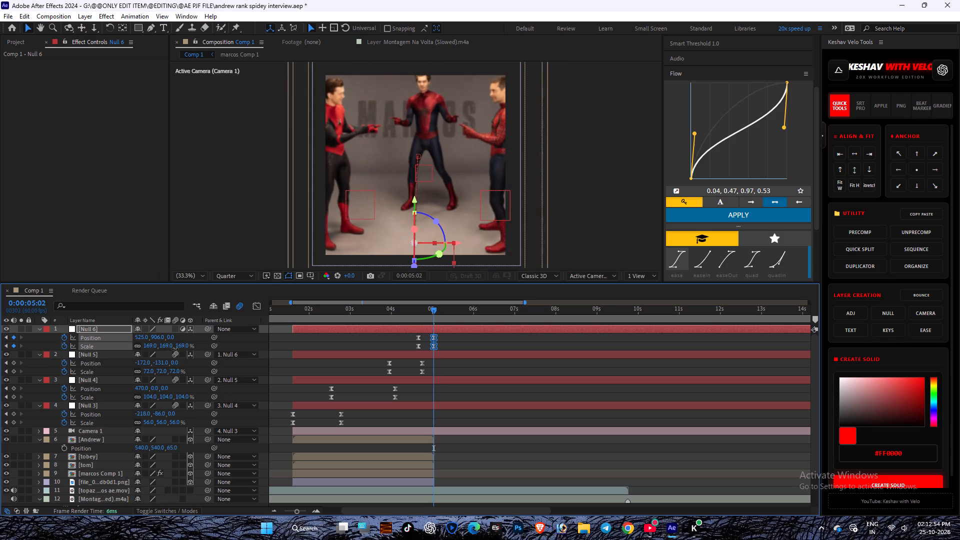
drag(175, 349, 188, 354)
drag(157, 337, 165, 353)
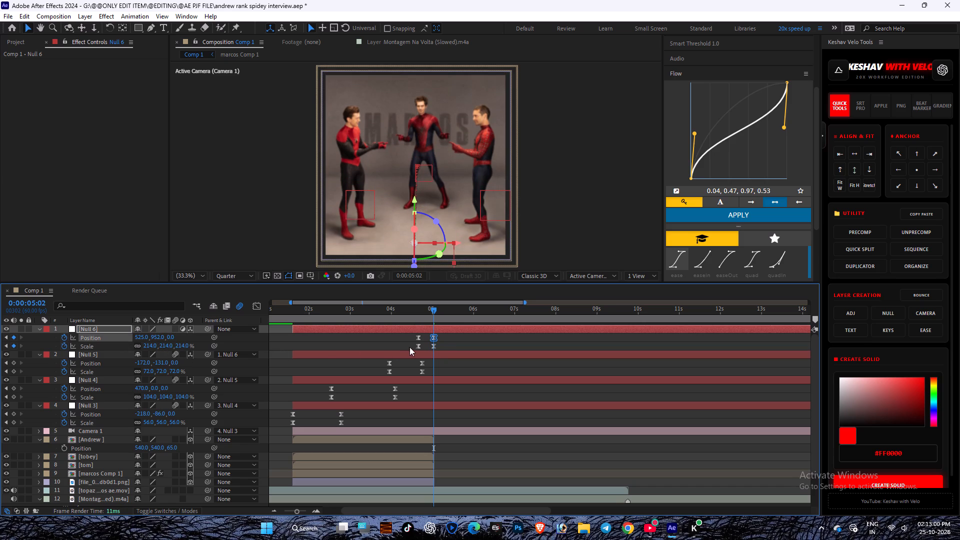
Review the frames just before 5:02 in the final pull-out and return to the start of the composition.
click(442, 344)
drag(433, 314, 431, 314)
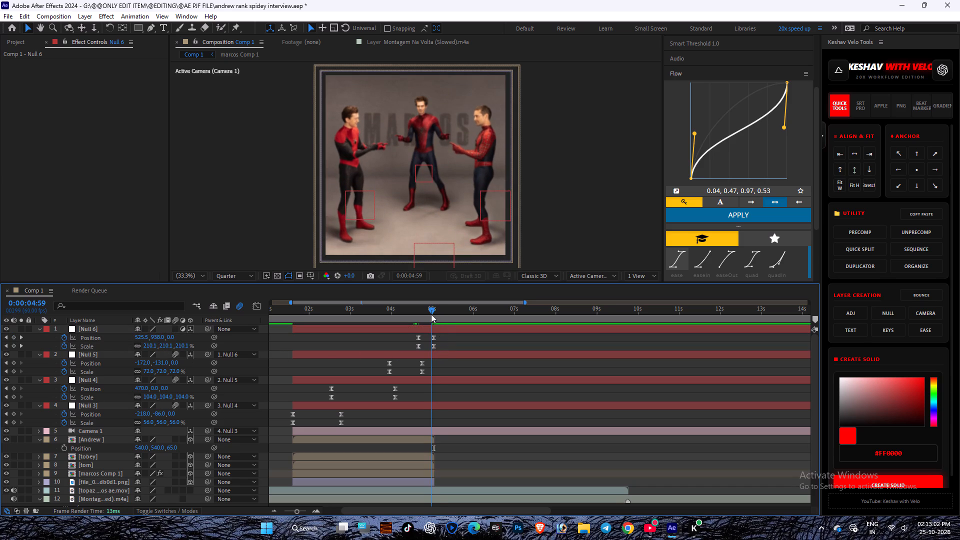
drag(431, 314, 429, 314)
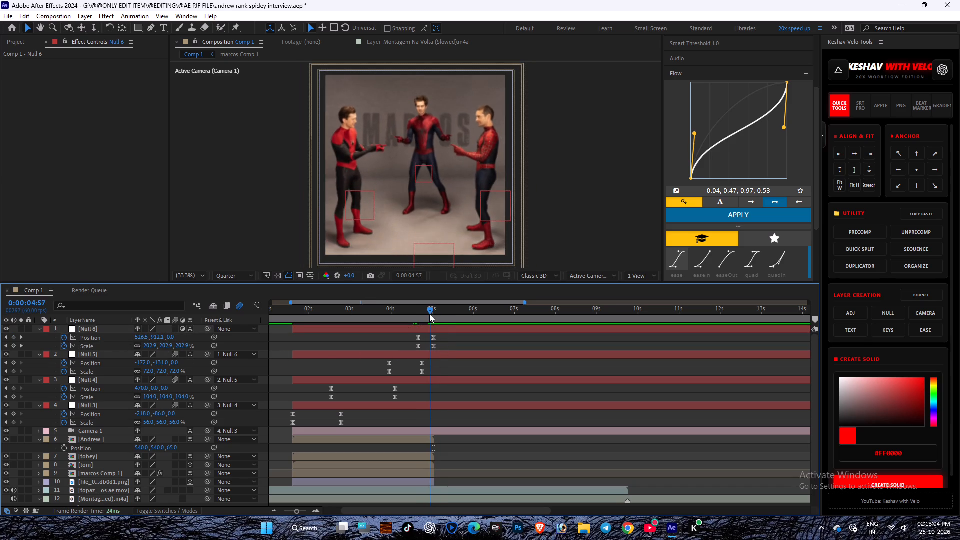
drag(429, 314, 137, 363)
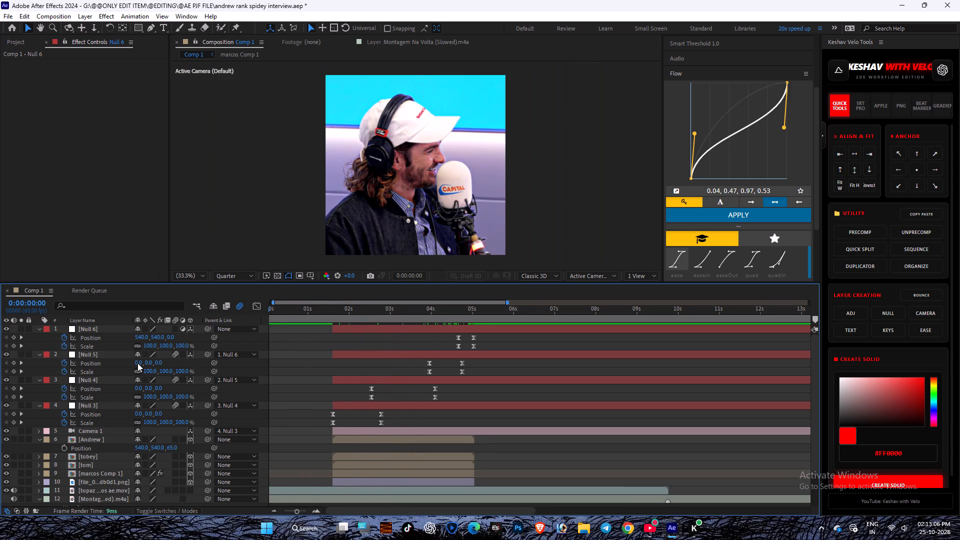
drag(137, 363, 0, 355)
Save the project, collapse the layers' keyframe properties and preview the composition from the start.
key(ctrl+s)
key(u)
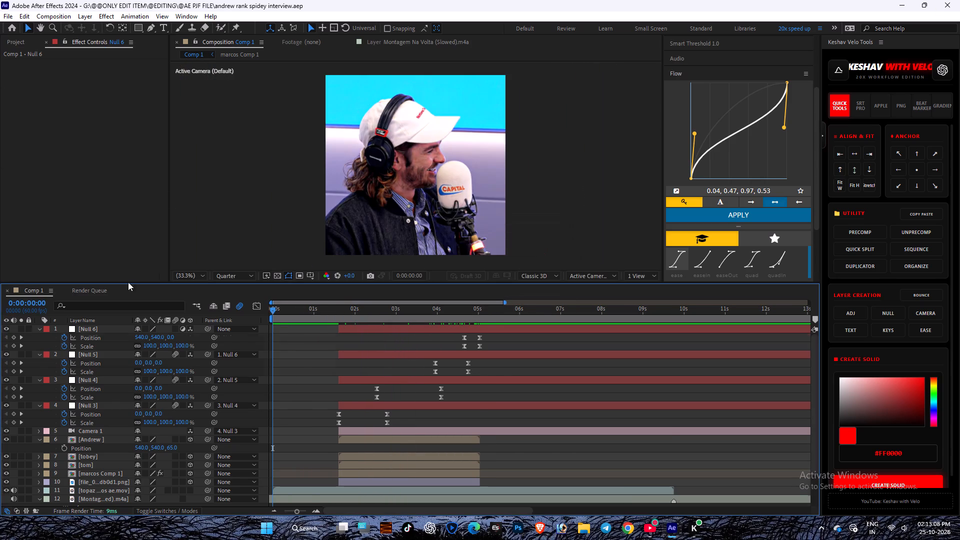
click(291, 353)
key(space)
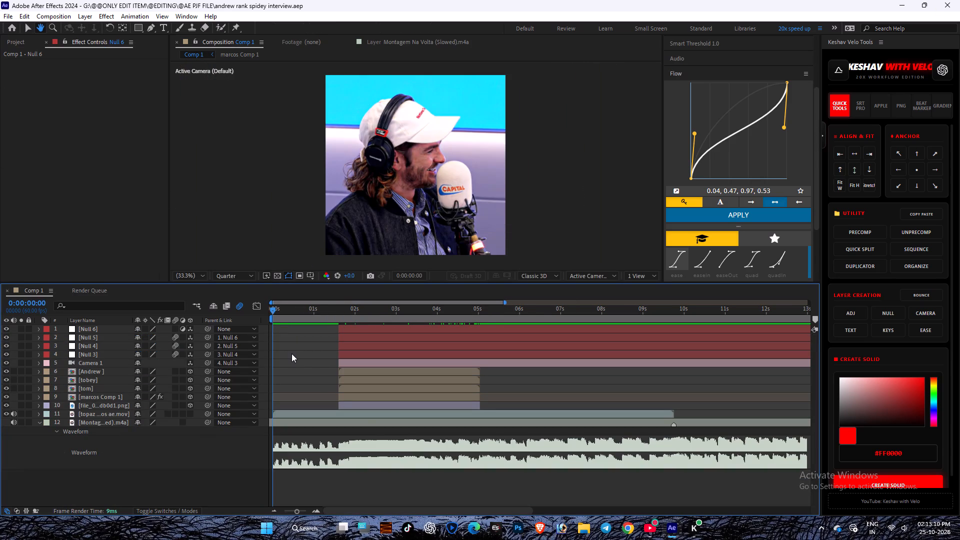
Enable motion blur on the Null 6 layer and save the project.
click(176, 329)
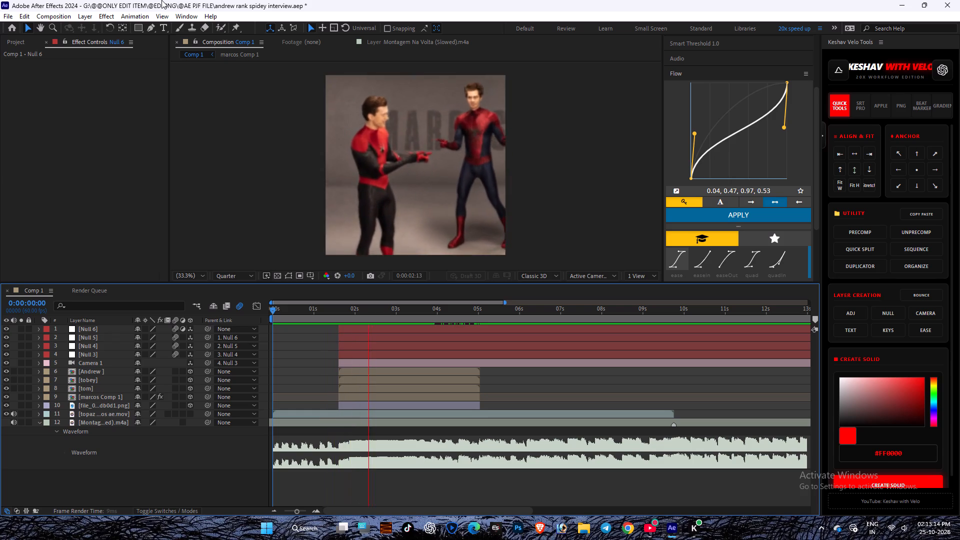
key(ctrl+s)
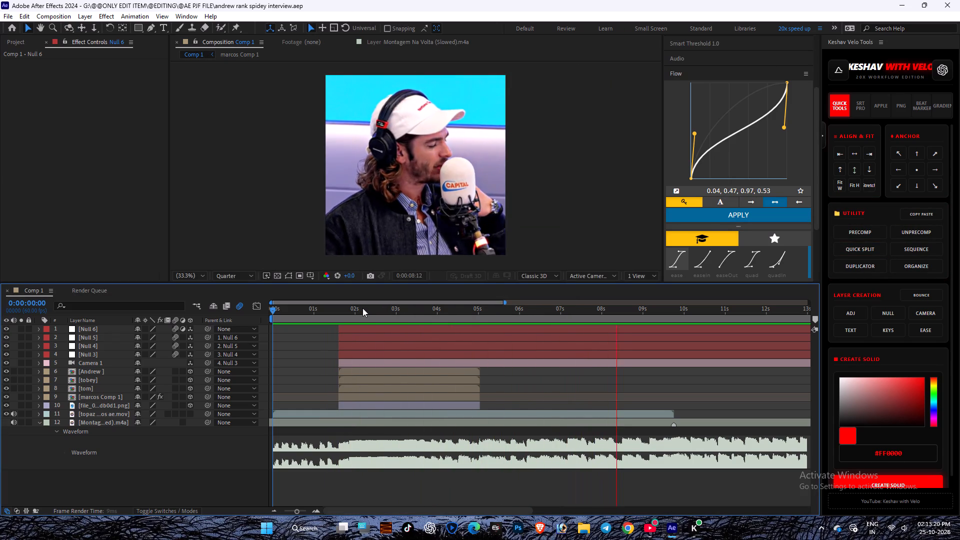
Review the camera moves across the three characters from about 2:50 to 4:58.
drag(362, 310, 396, 329)
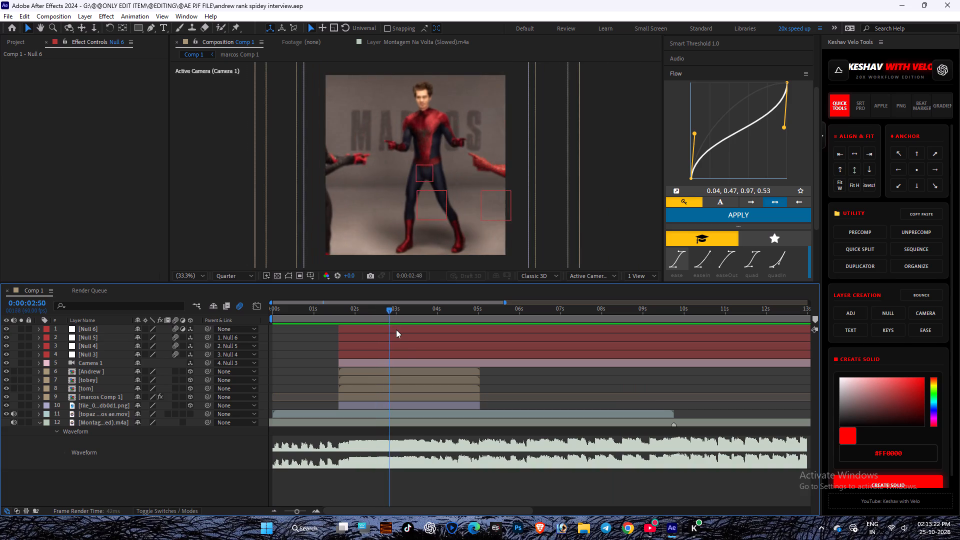
drag(396, 329, 435, 348)
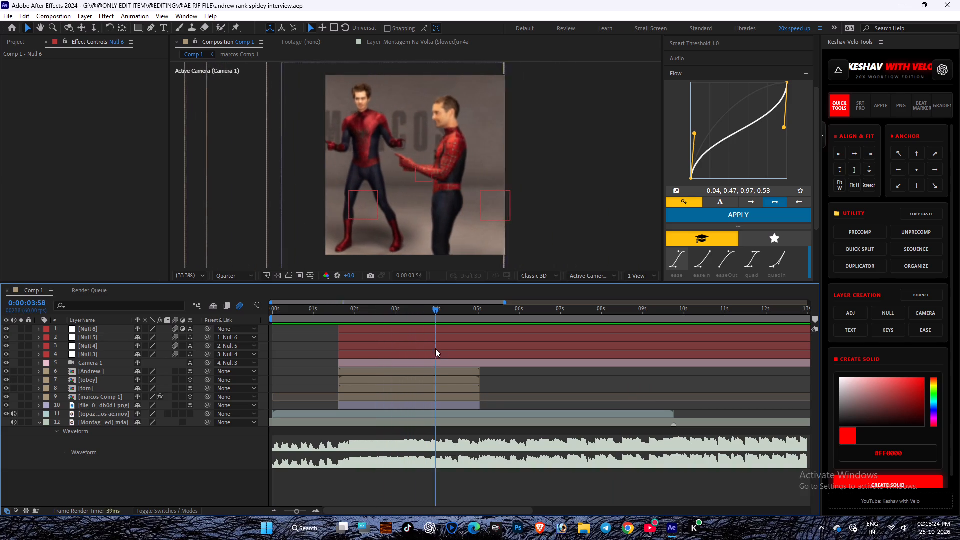
drag(435, 348, 466, 370)
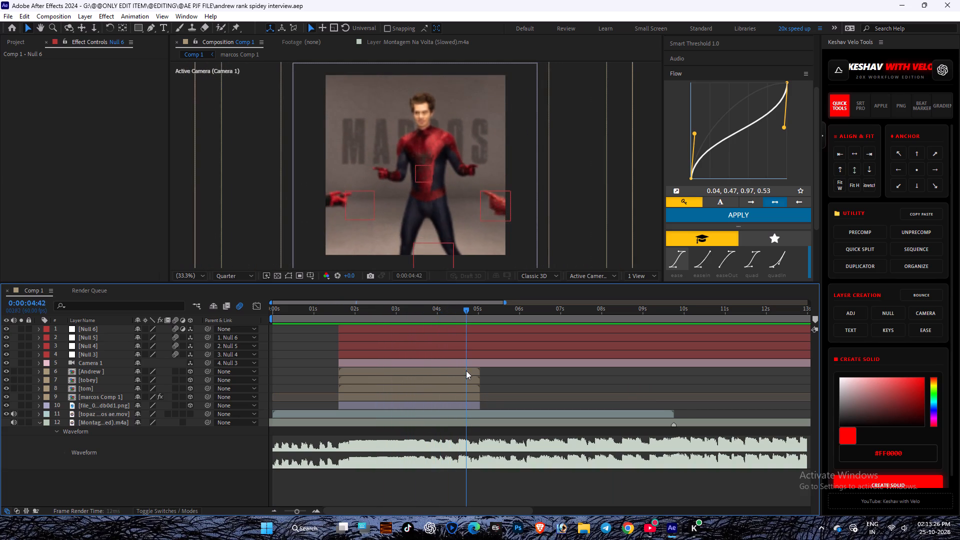
drag(466, 370, 473, 373)
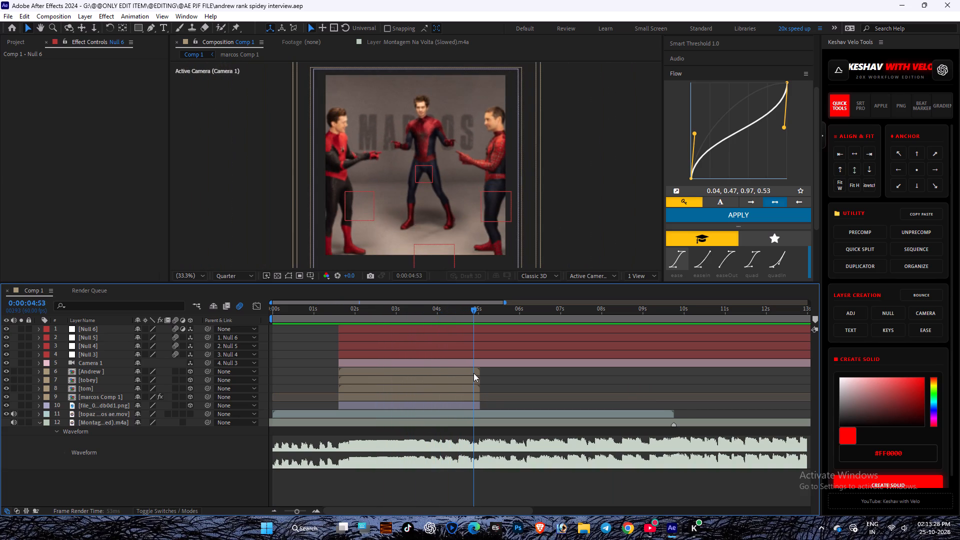
drag(473, 373, 476, 371)
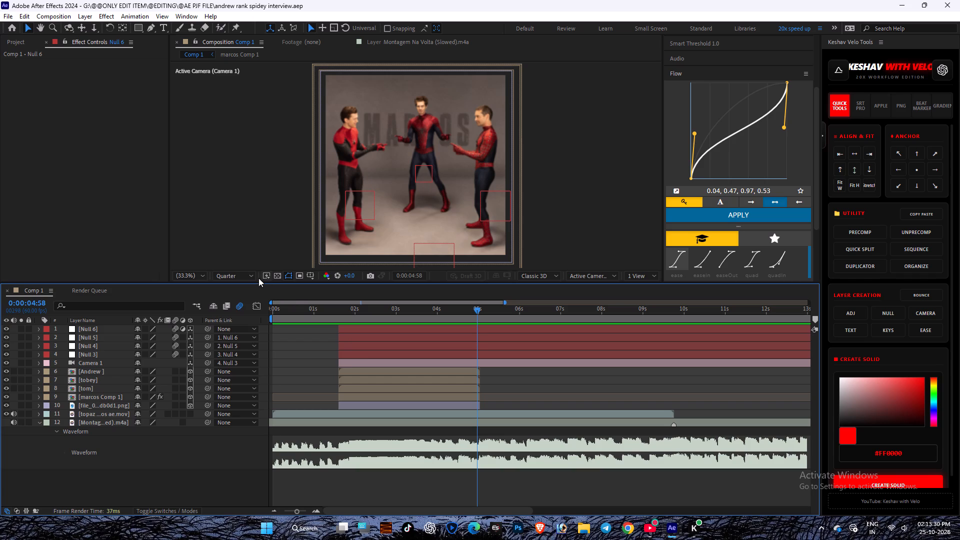
Set the composition preview resolution to Full.
click(251, 275)
click(246, 298)
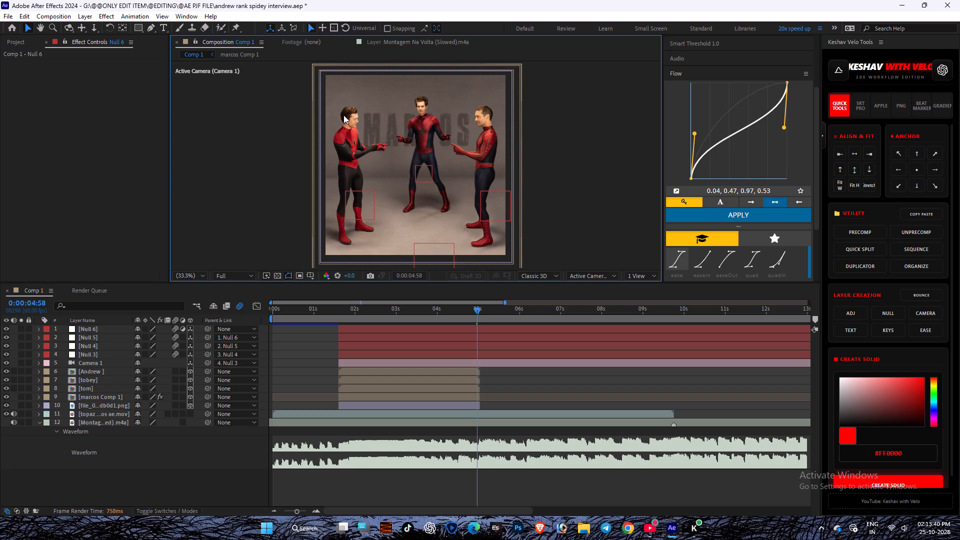
Close the layer viewer for the Montagem Na Volta (Slowed) audio and save the project.
click(405, 42)
click(217, 45)
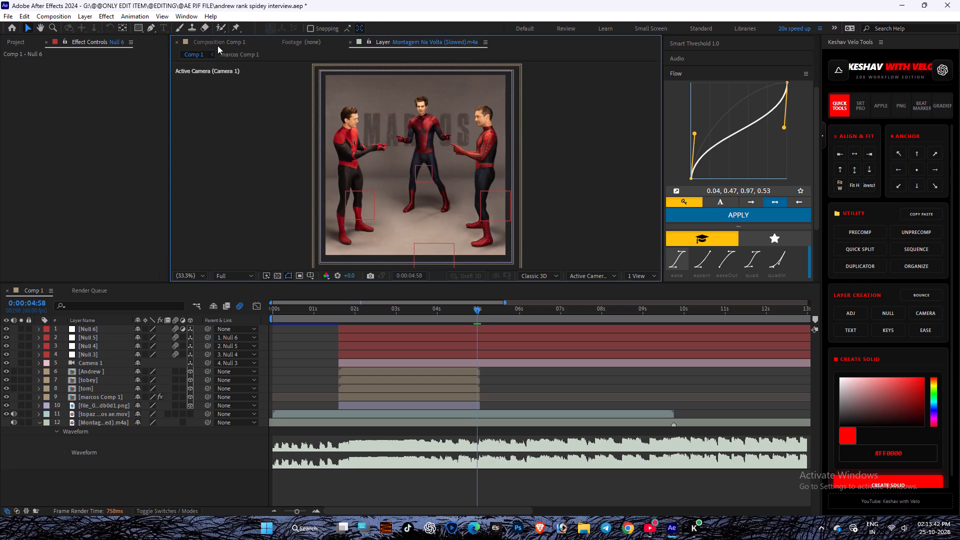
click(351, 43)
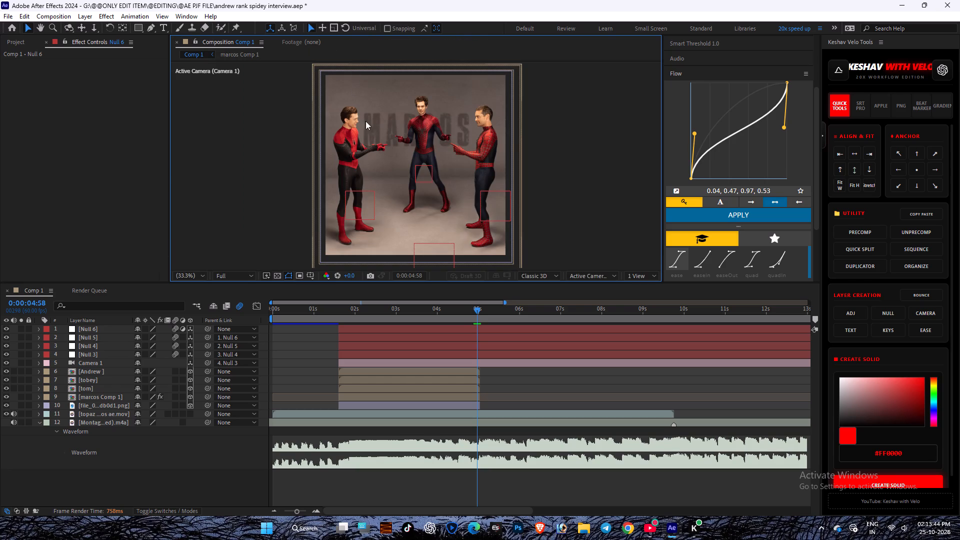
key(ctrl+s)
Review the full-resolution camera animation from about 1:44 to the three-character framing at 5:00.
click(323, 307)
drag(328, 312, 343, 310)
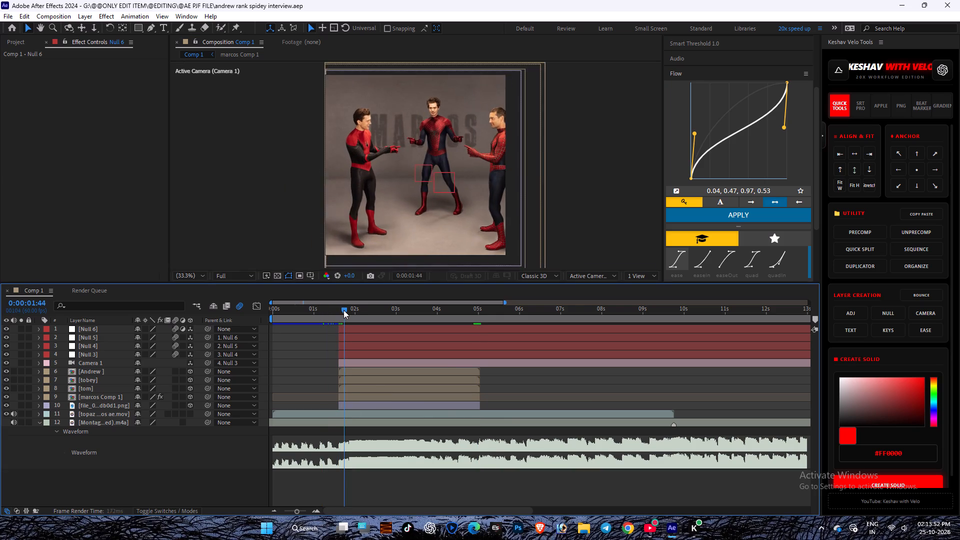
drag(343, 310, 399, 322)
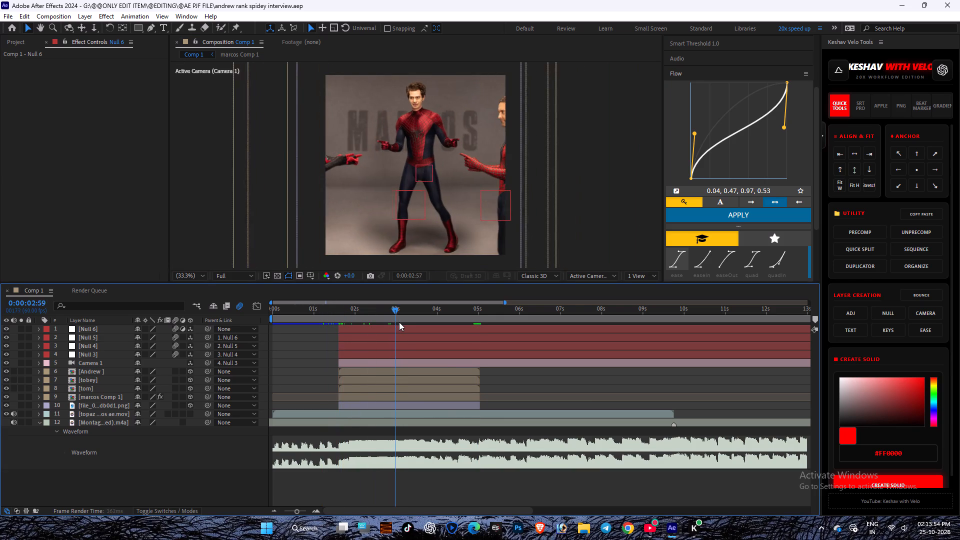
drag(399, 322, 439, 339)
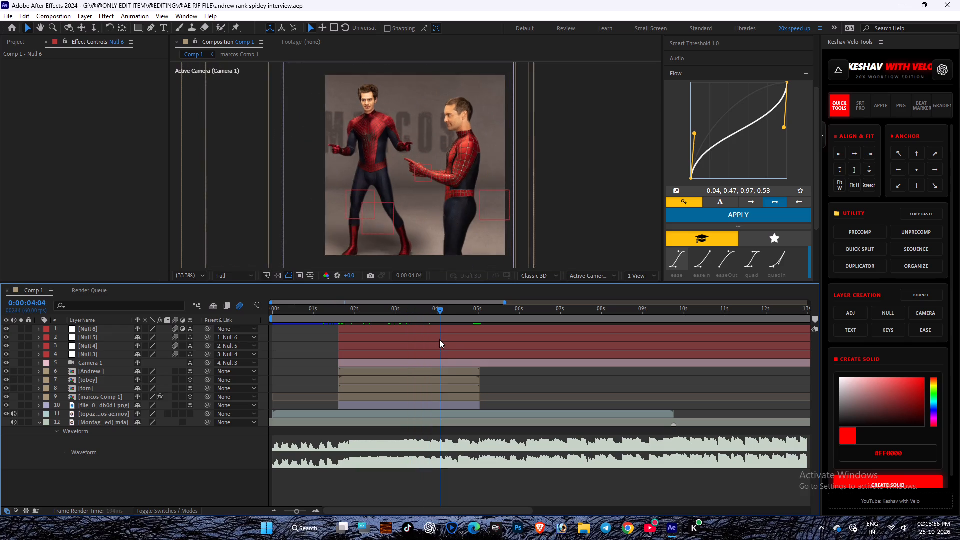
drag(439, 339, 466, 352)
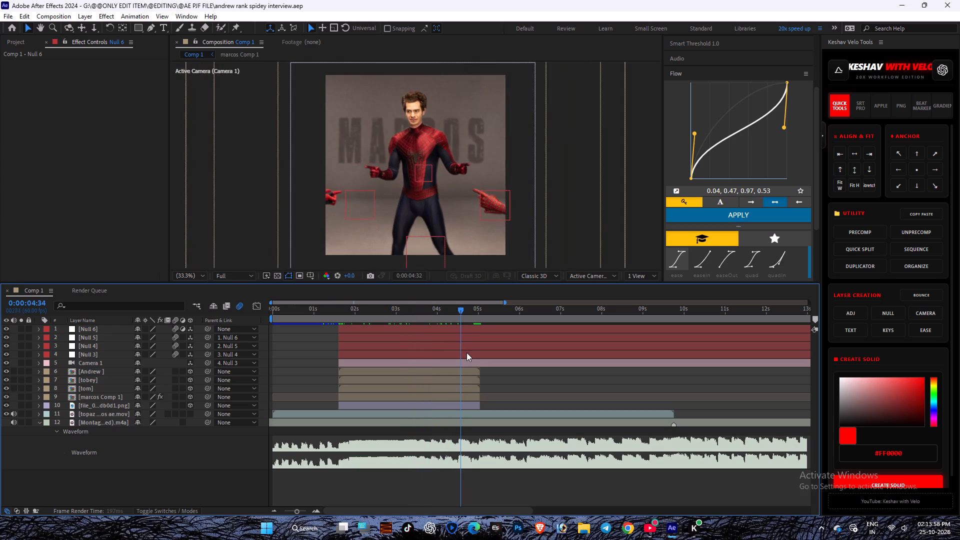
drag(466, 352, 478, 355)
click(537, 372)
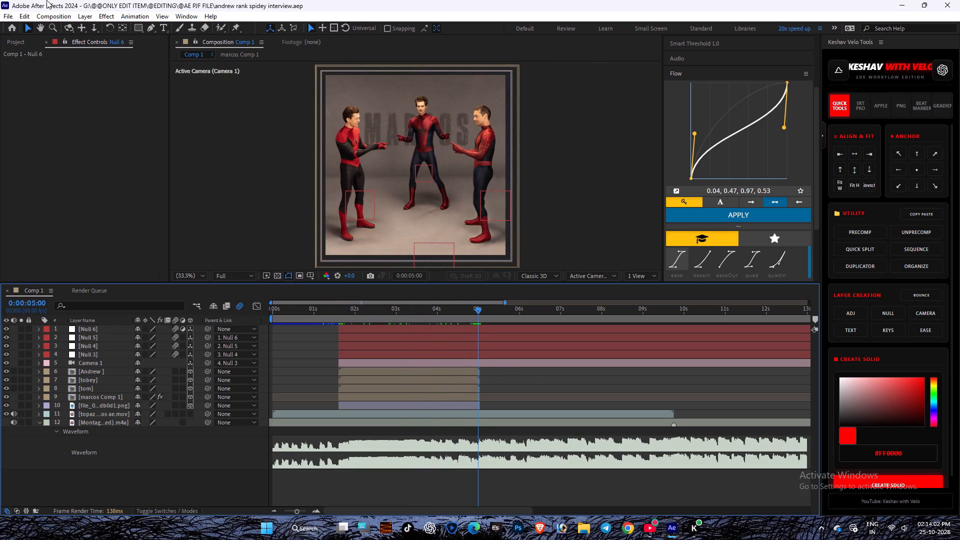
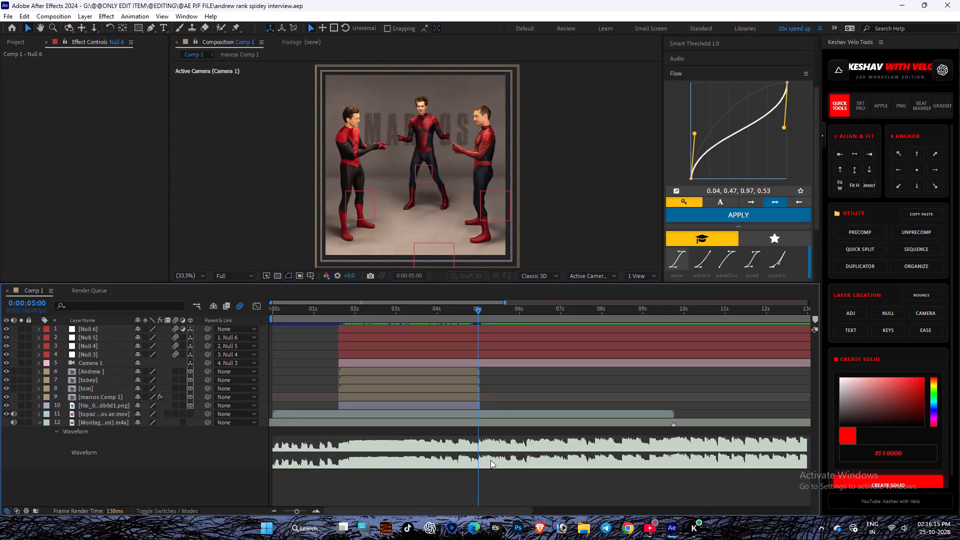
Switch to Twinkle Tray and set the brightness of the MON-0079C monitor to 32.
click(817, 528)
click(834, 458)
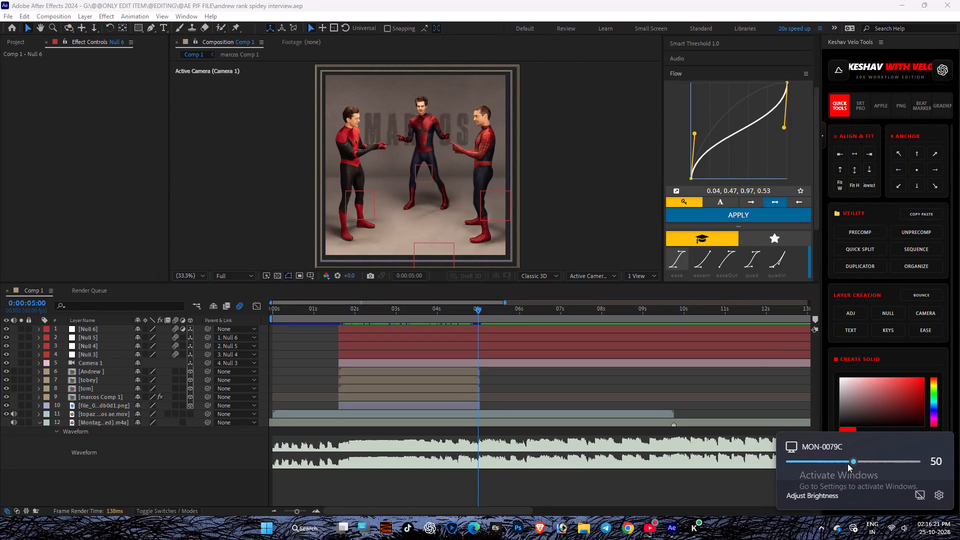
drag(850, 461, 947, 463)
drag(947, 463, 757, 465)
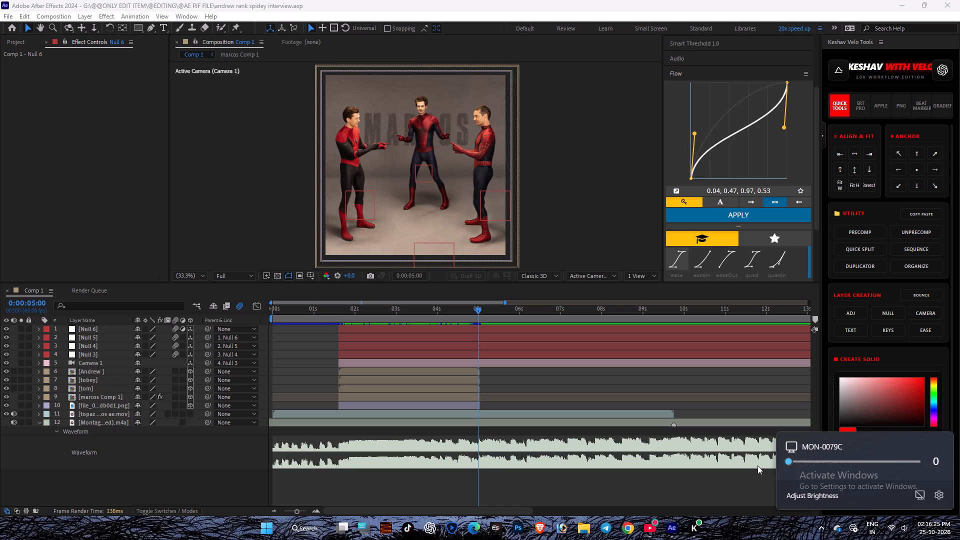
drag(757, 465, 826, 458)
drag(826, 458, 829, 458)
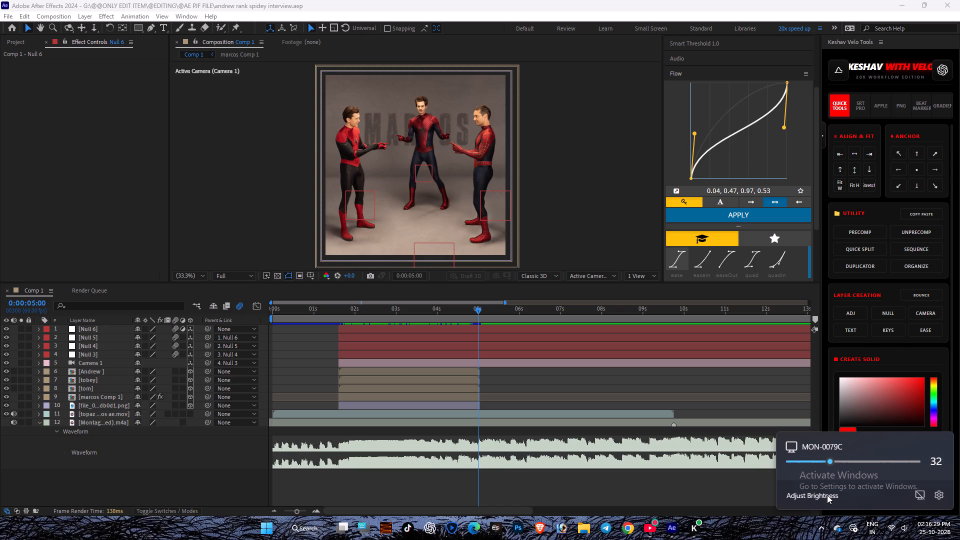
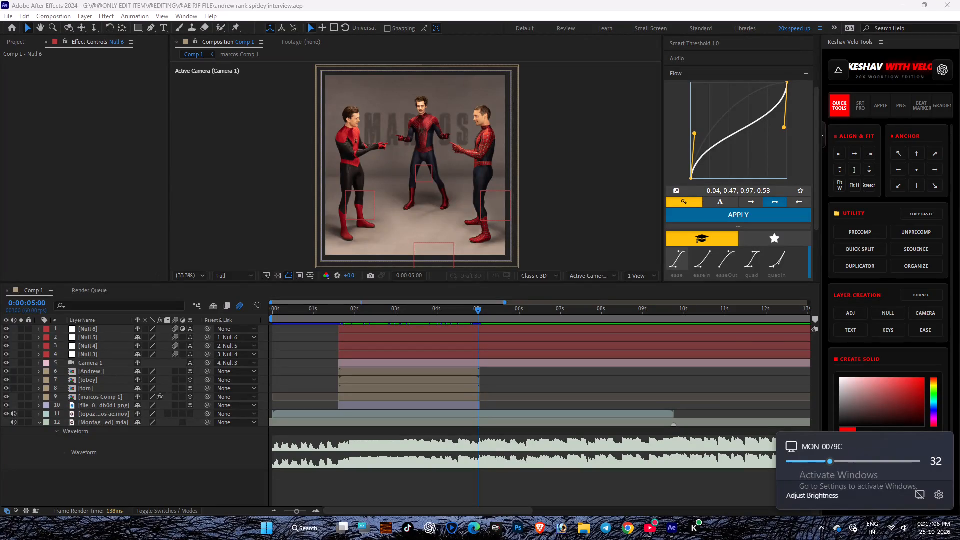
Set the brightness of the MON-0079C monitor to 50 and return to the composition timeline.
drag(939, 464, 918, 460)
text(50)
key(Return)
click(219, 443)
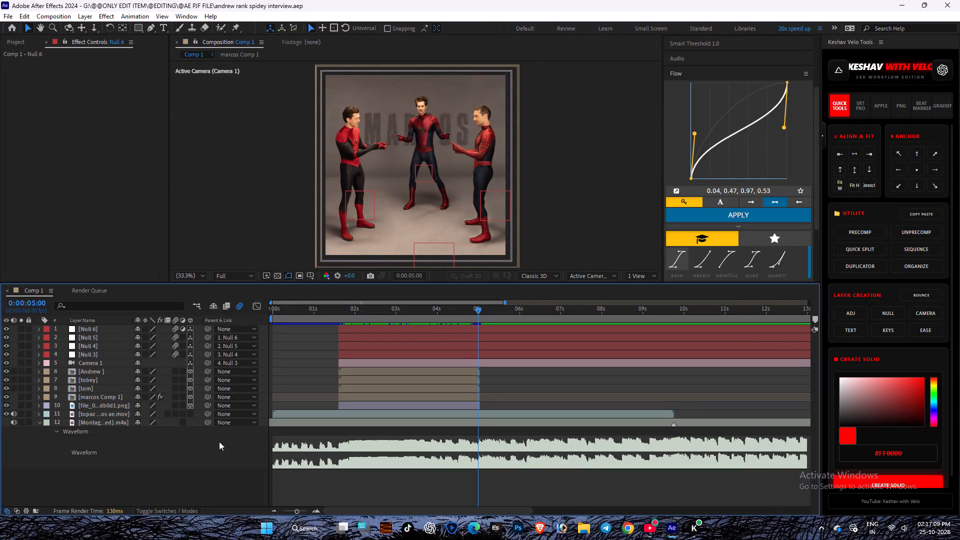
Return the playhead to the start of Comp 1, set the preview resolution to Quarter, and save the project.
drag(327, 316, 255, 313)
click(239, 278)
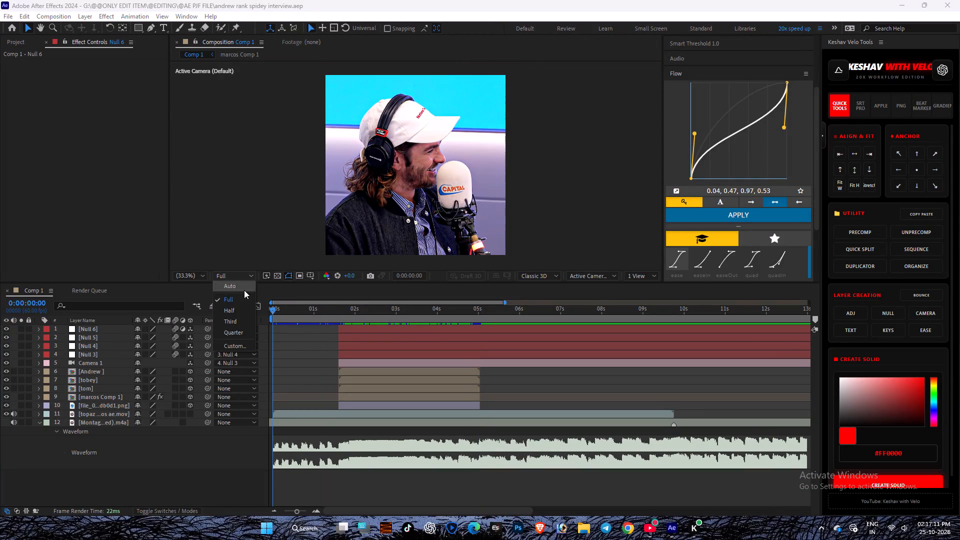
click(242, 334)
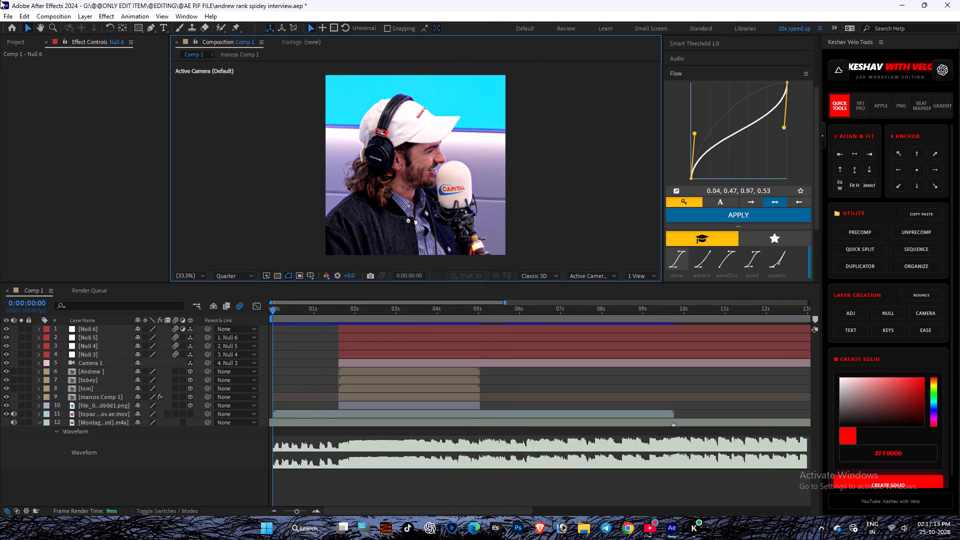
key(ctrl+s)
Play back the Comp 1 preview from the start to about 0:00:25:59.
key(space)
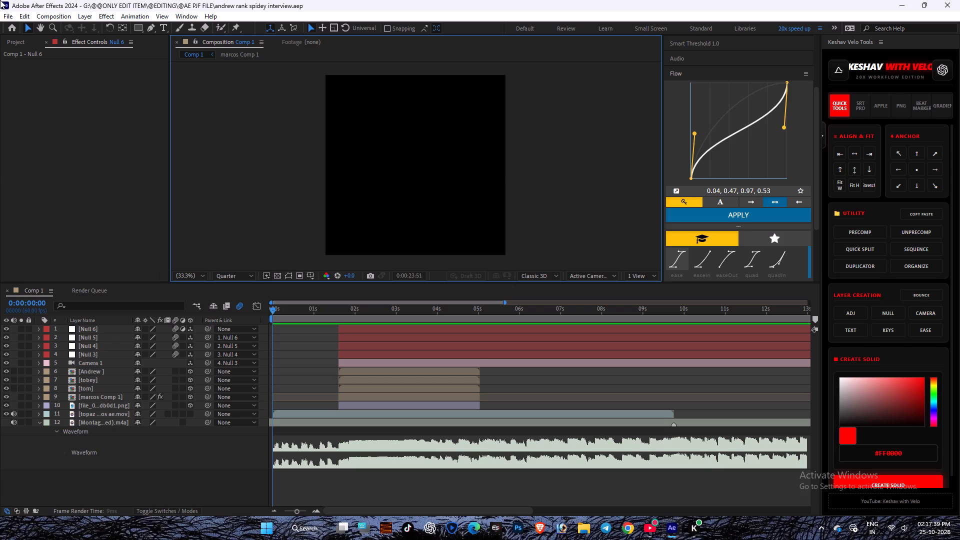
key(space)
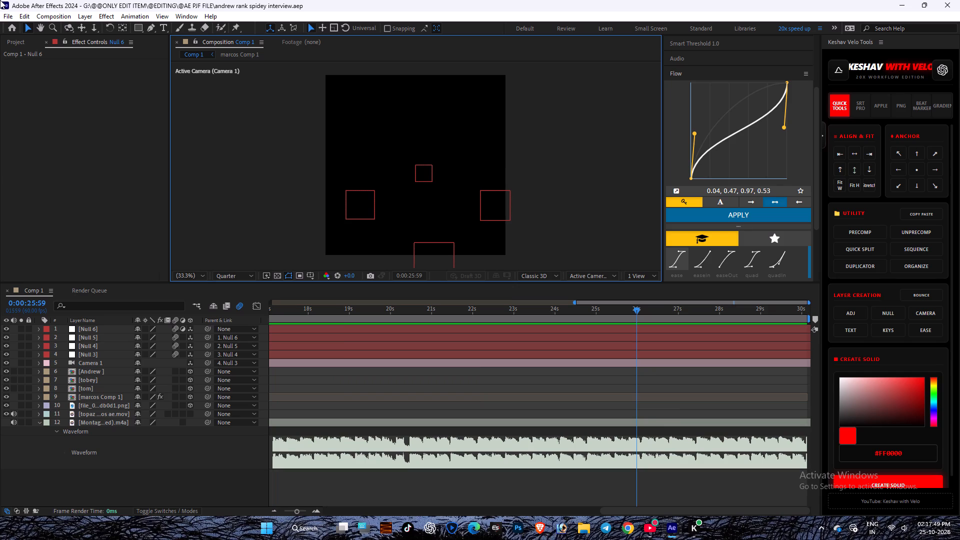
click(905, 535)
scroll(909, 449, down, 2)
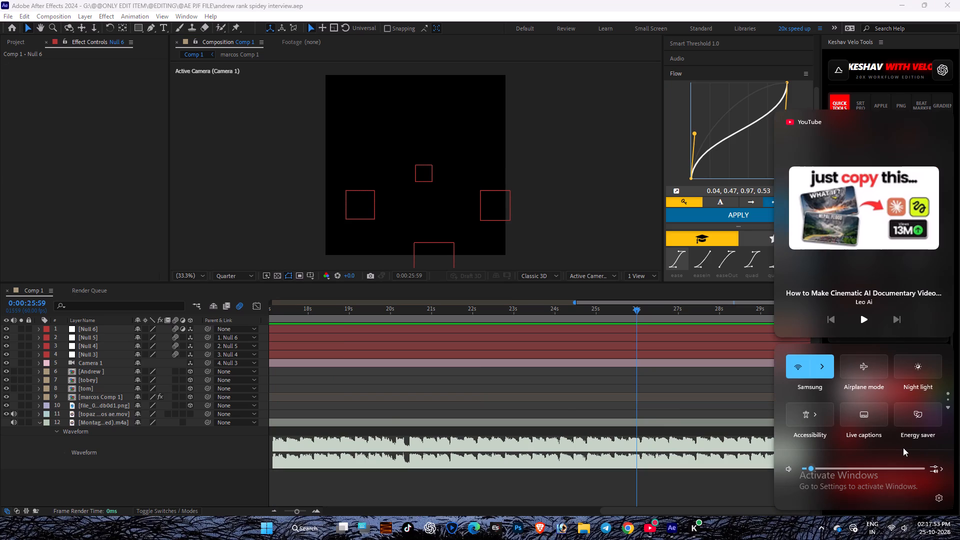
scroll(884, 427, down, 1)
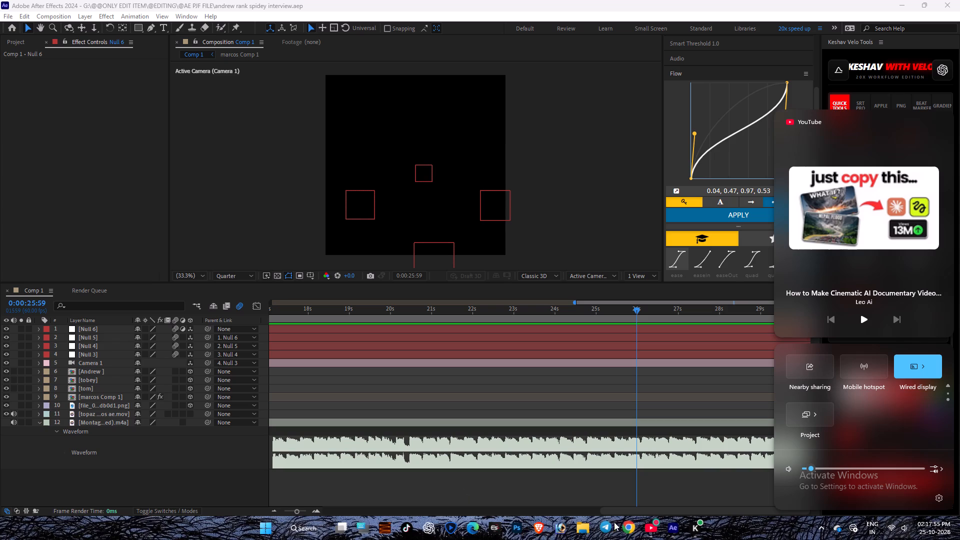
Switch to the YouTube window showing the CC Ball Action 3d Scene Tutorial and close it.
click(642, 531)
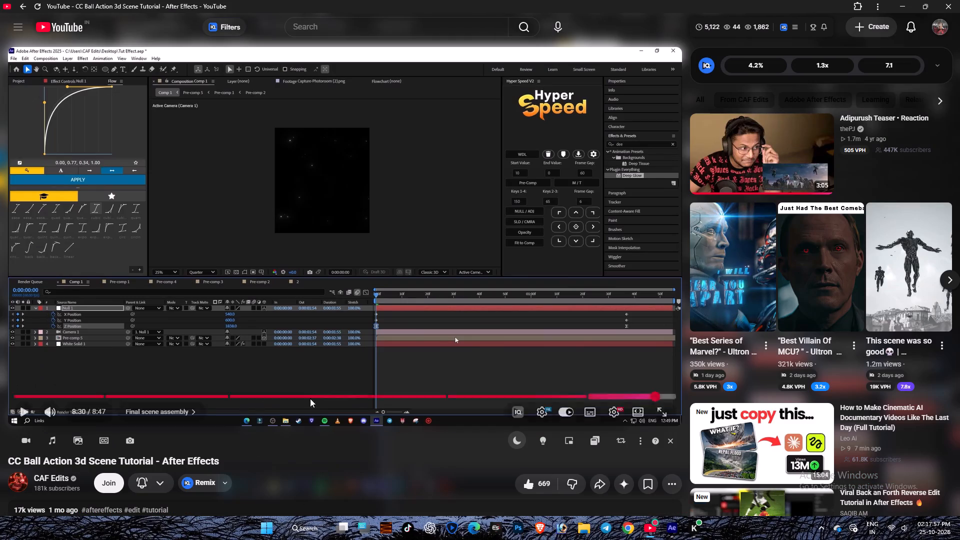
click(959, 0)
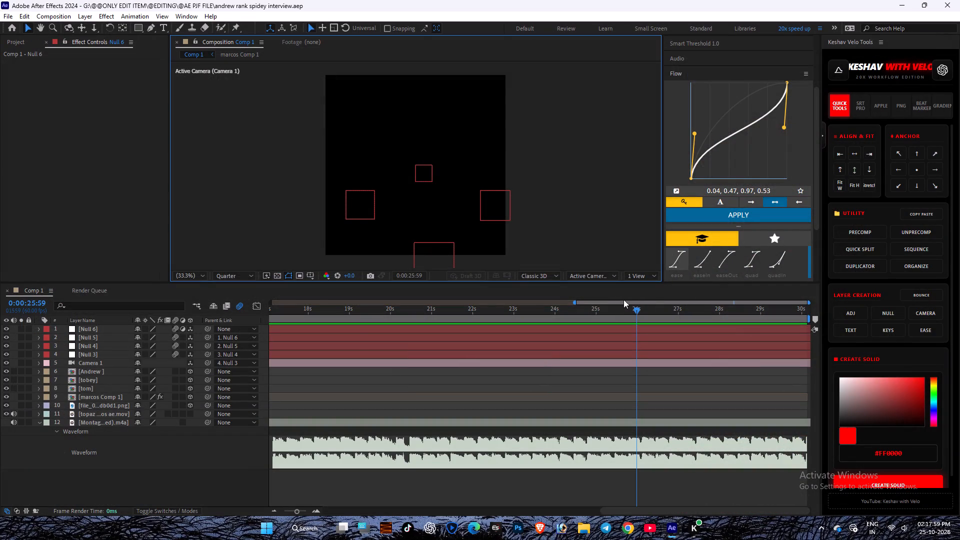
Return the playhead to the start of Comp 1 and save the project.
drag(619, 307, 0, 514)
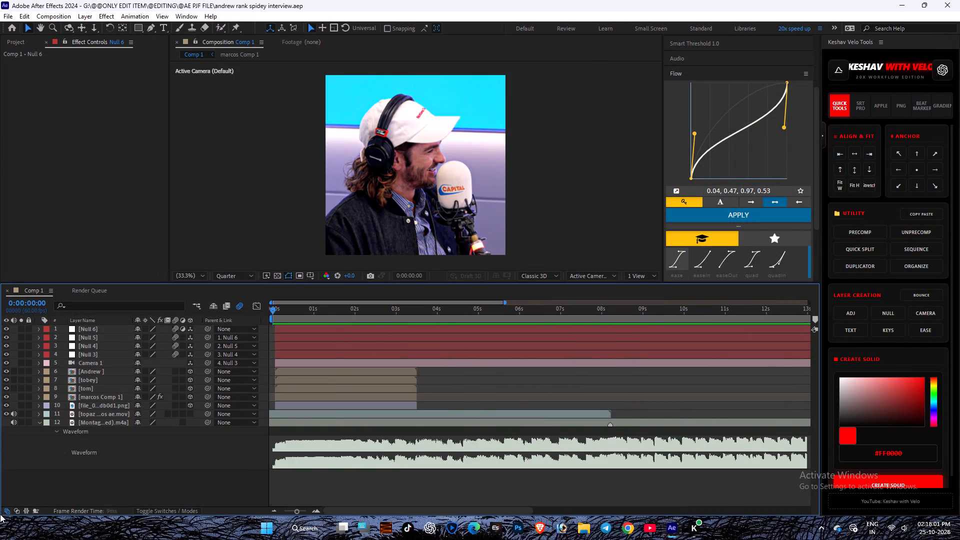
drag(0, 514, 0, 517)
key(ctrl+s)
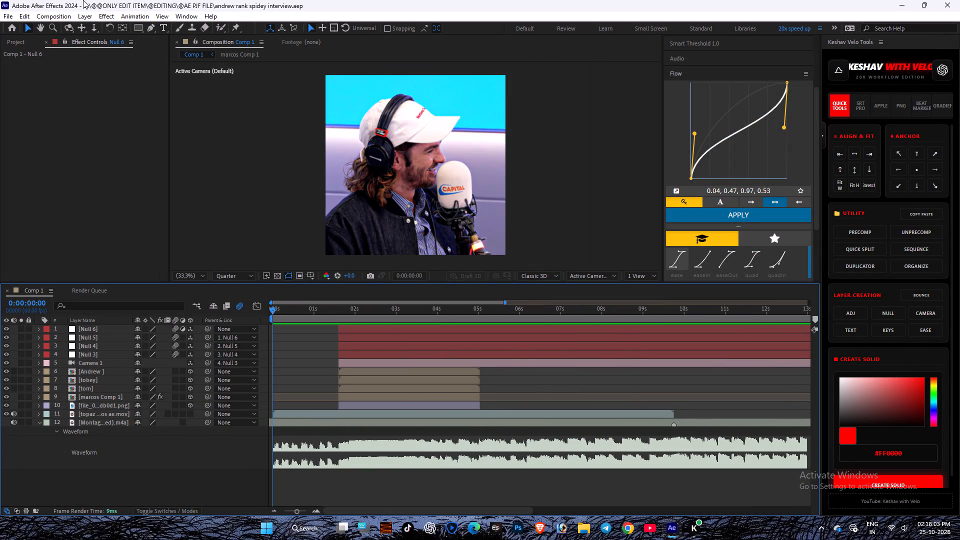
Play back the Comp 1 animation from the start to about 0:00:11:43.
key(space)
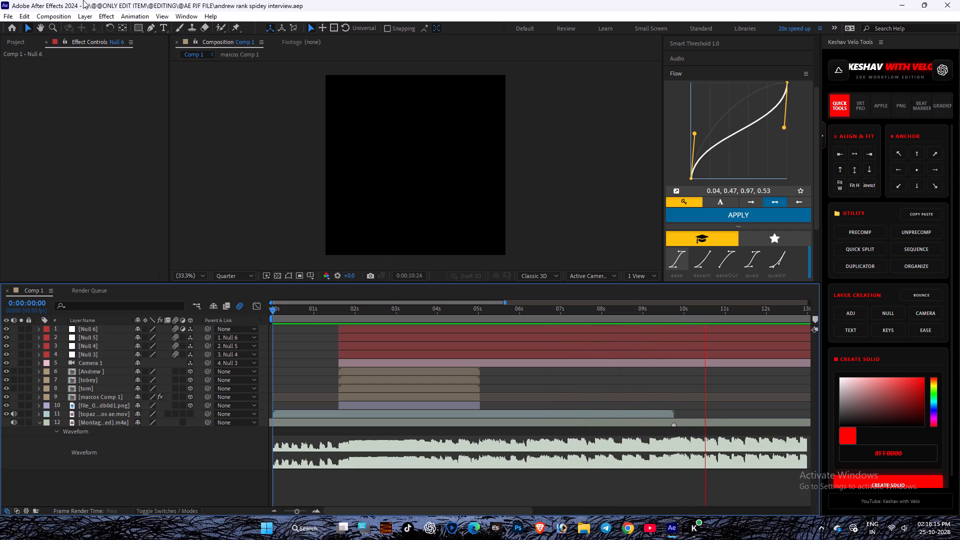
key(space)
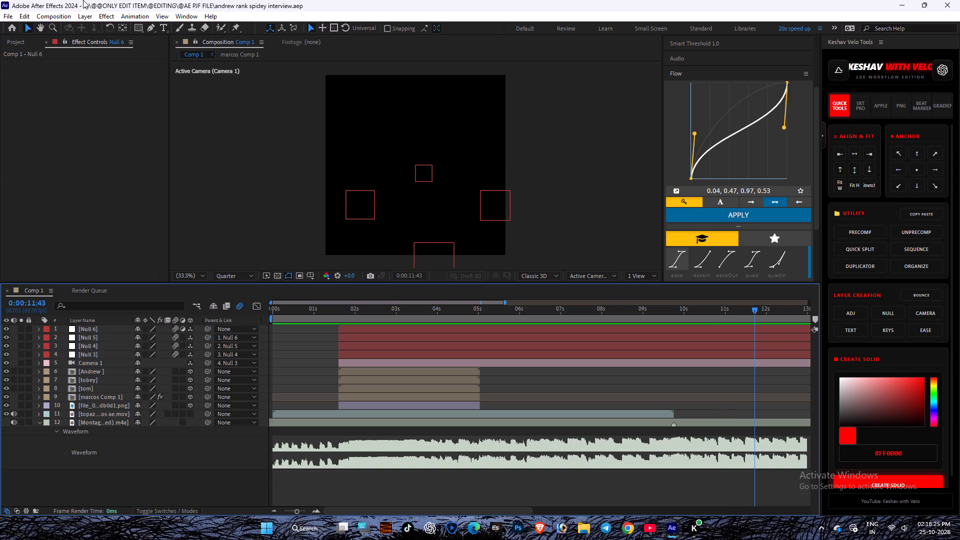
Turn on the mobile hotspot in the Windows quick settings and close them.
click(902, 530)
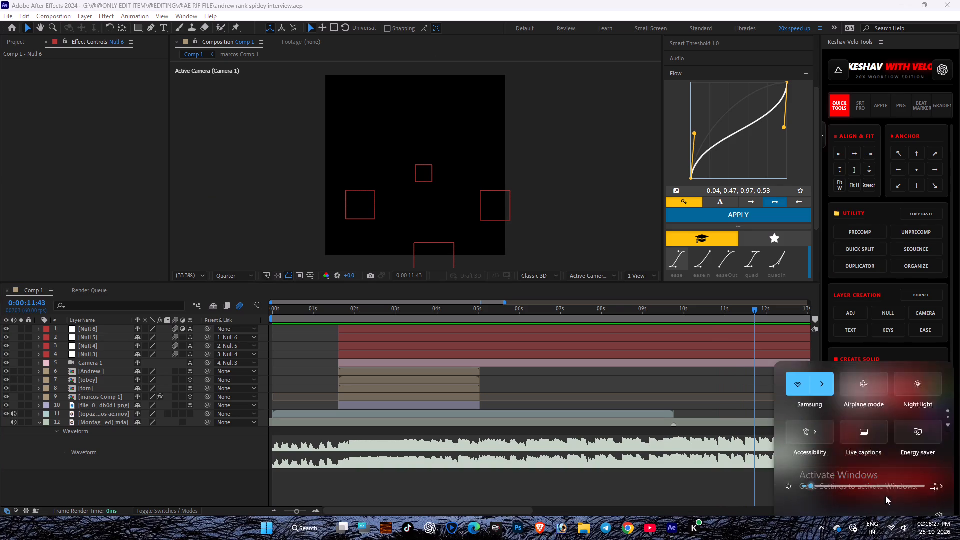
scroll(881, 455, down, 4)
click(856, 371)
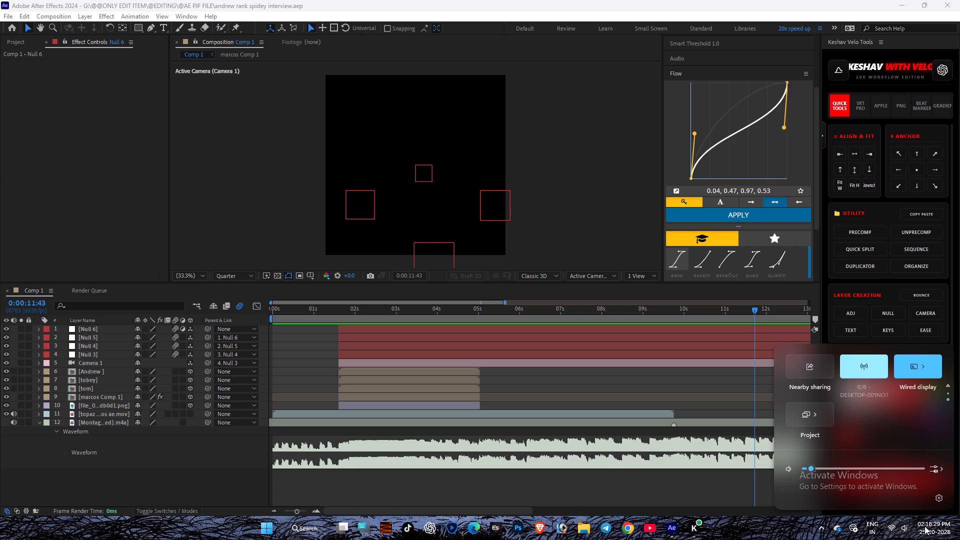
click(907, 524)
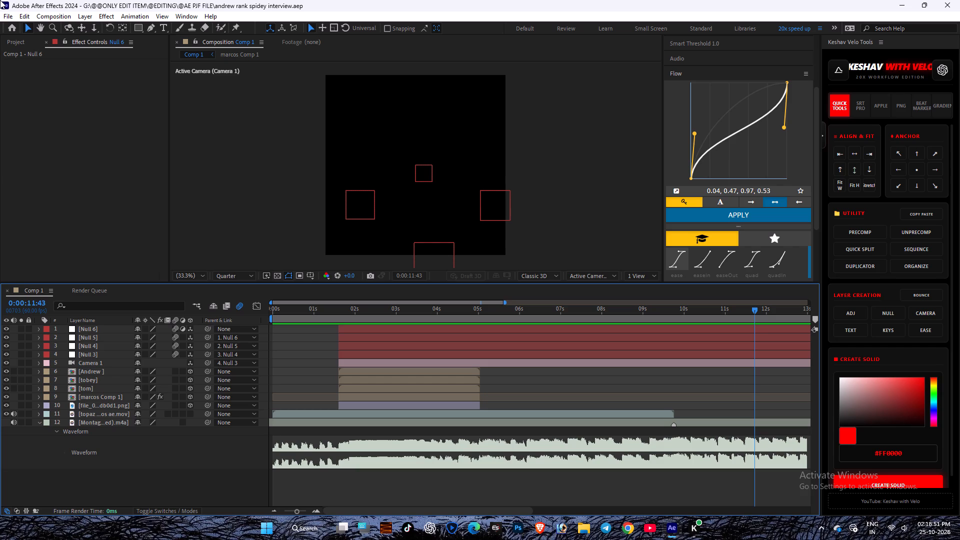
Resume the Comp 1 preview briefly, and move the playhead back to 0:00:00:00.
key(space)
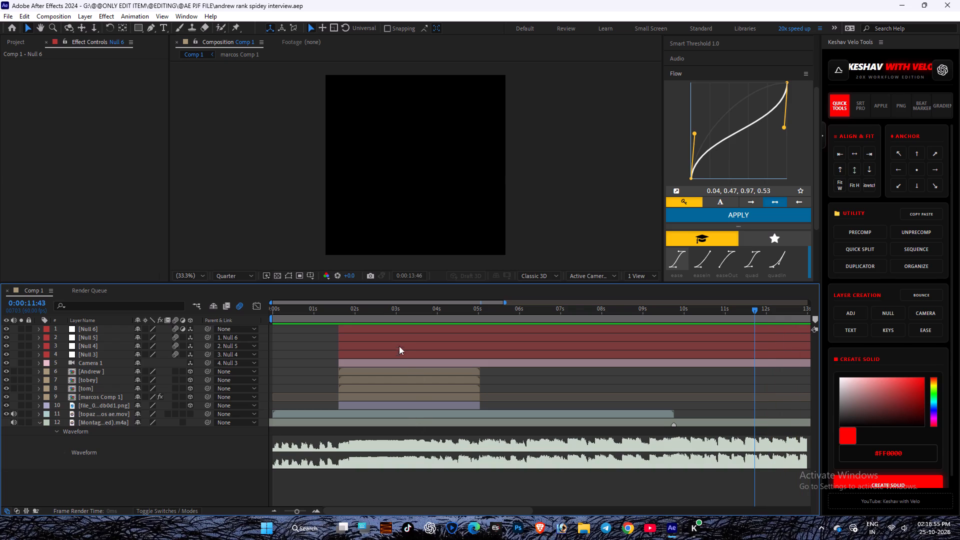
drag(370, 314, 36, 308)
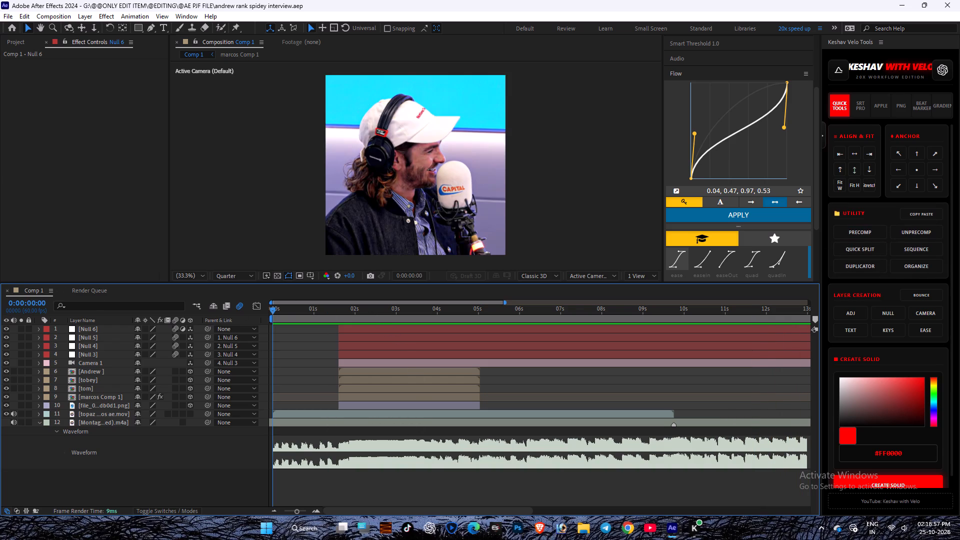
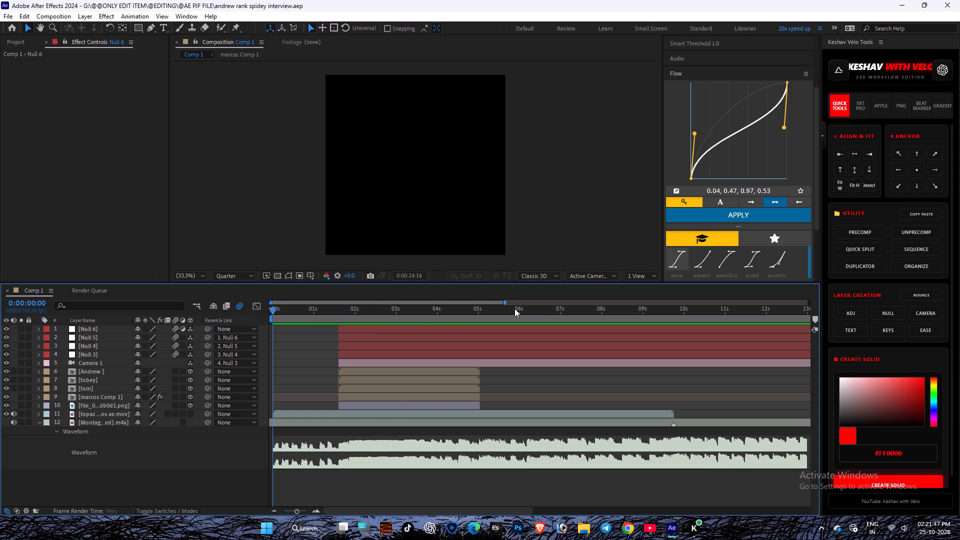
Return the playhead to the start of Comp 1 and preview the opening interview footage leading into the camera animation.
drag(514, 308, 0, 237)
key(space)
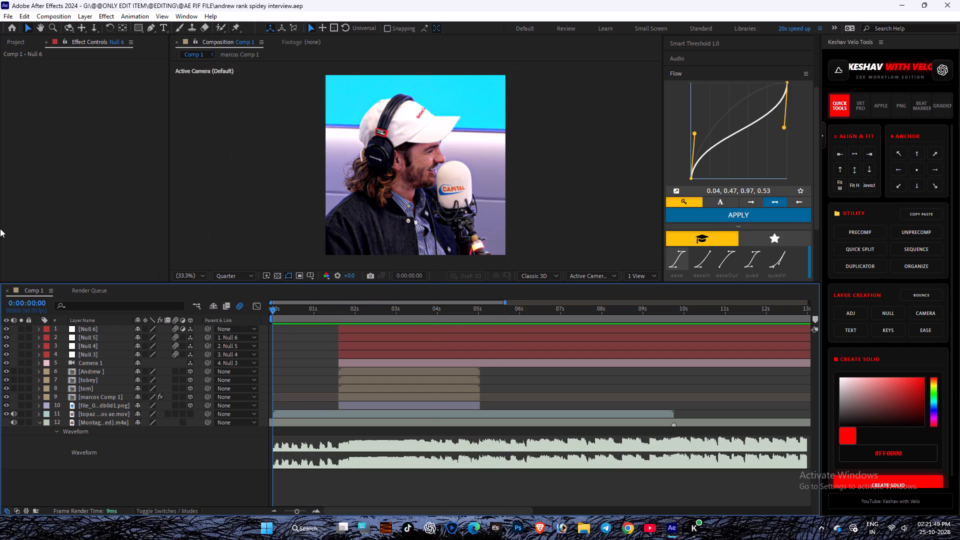
key(space)
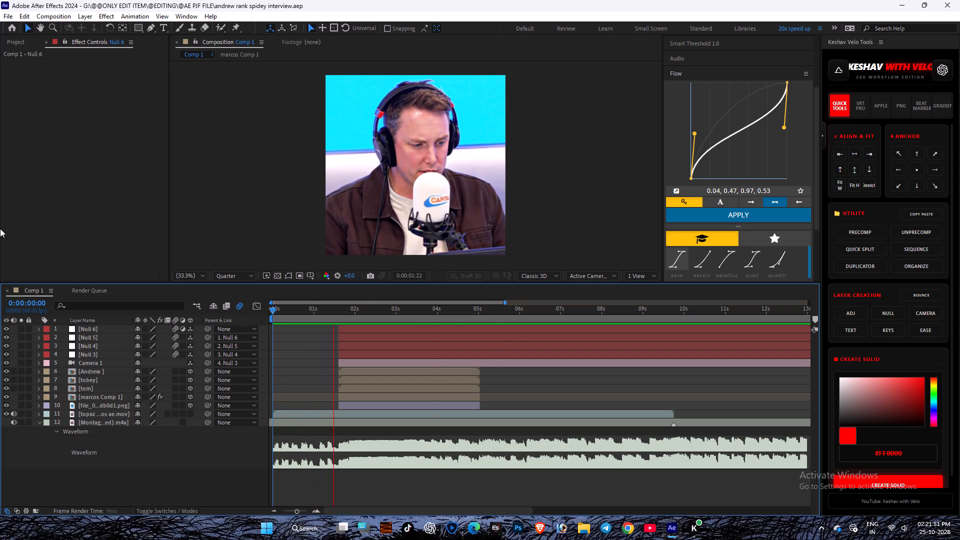